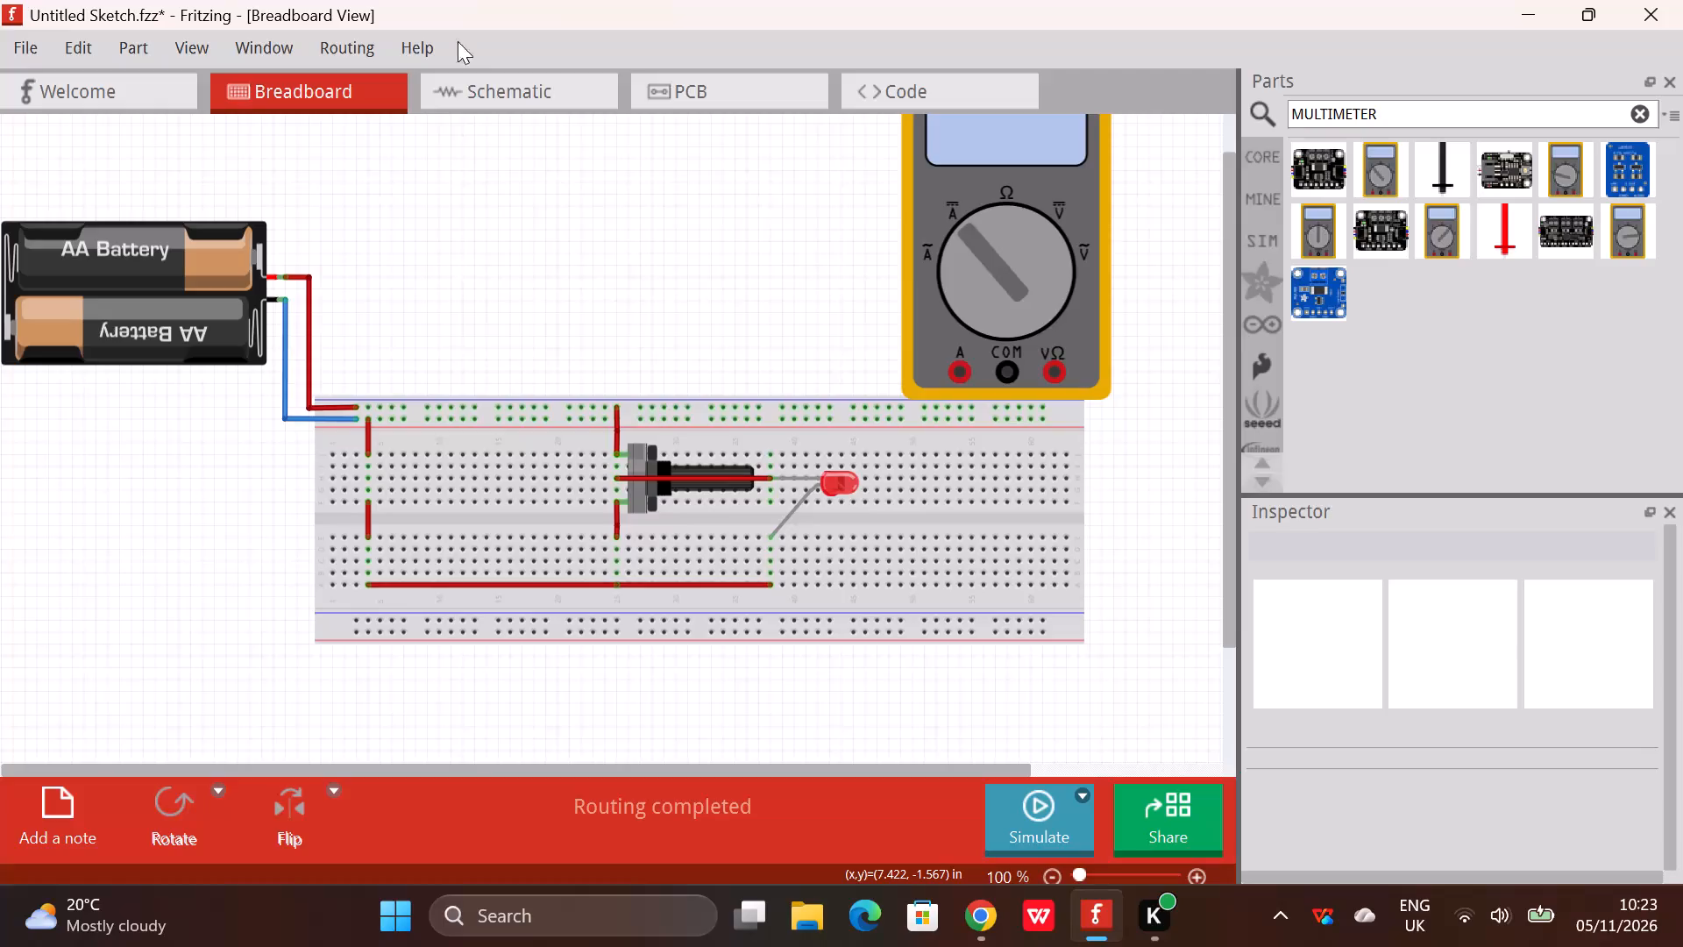
Switch to the schematic view.
click(508, 86)
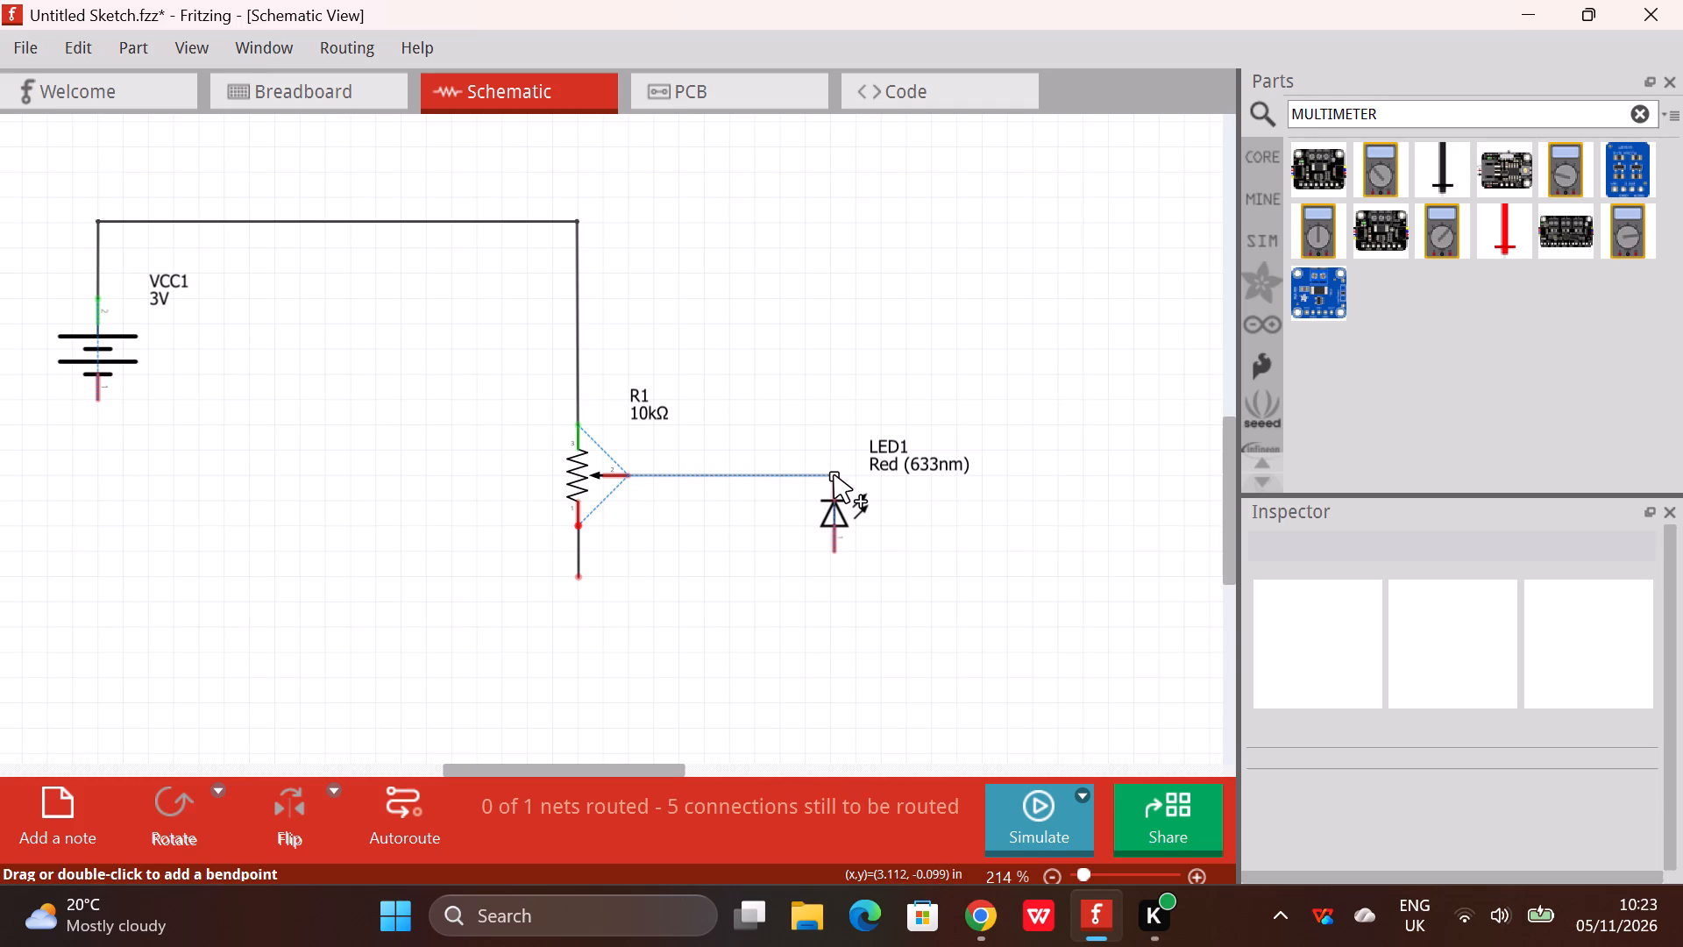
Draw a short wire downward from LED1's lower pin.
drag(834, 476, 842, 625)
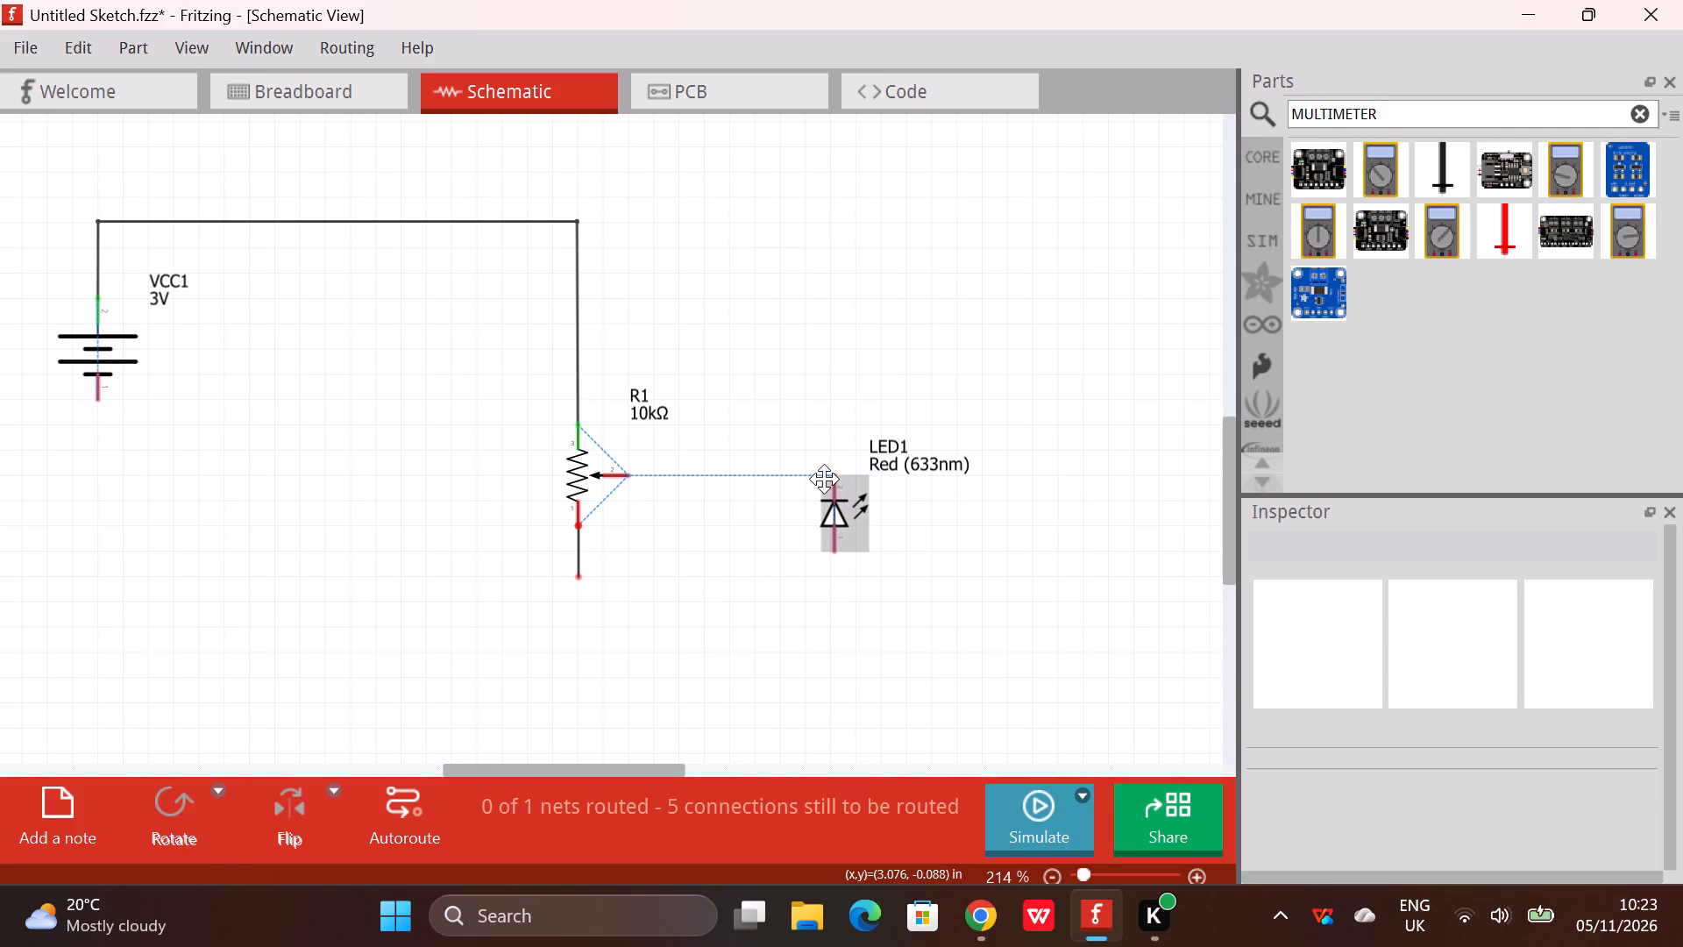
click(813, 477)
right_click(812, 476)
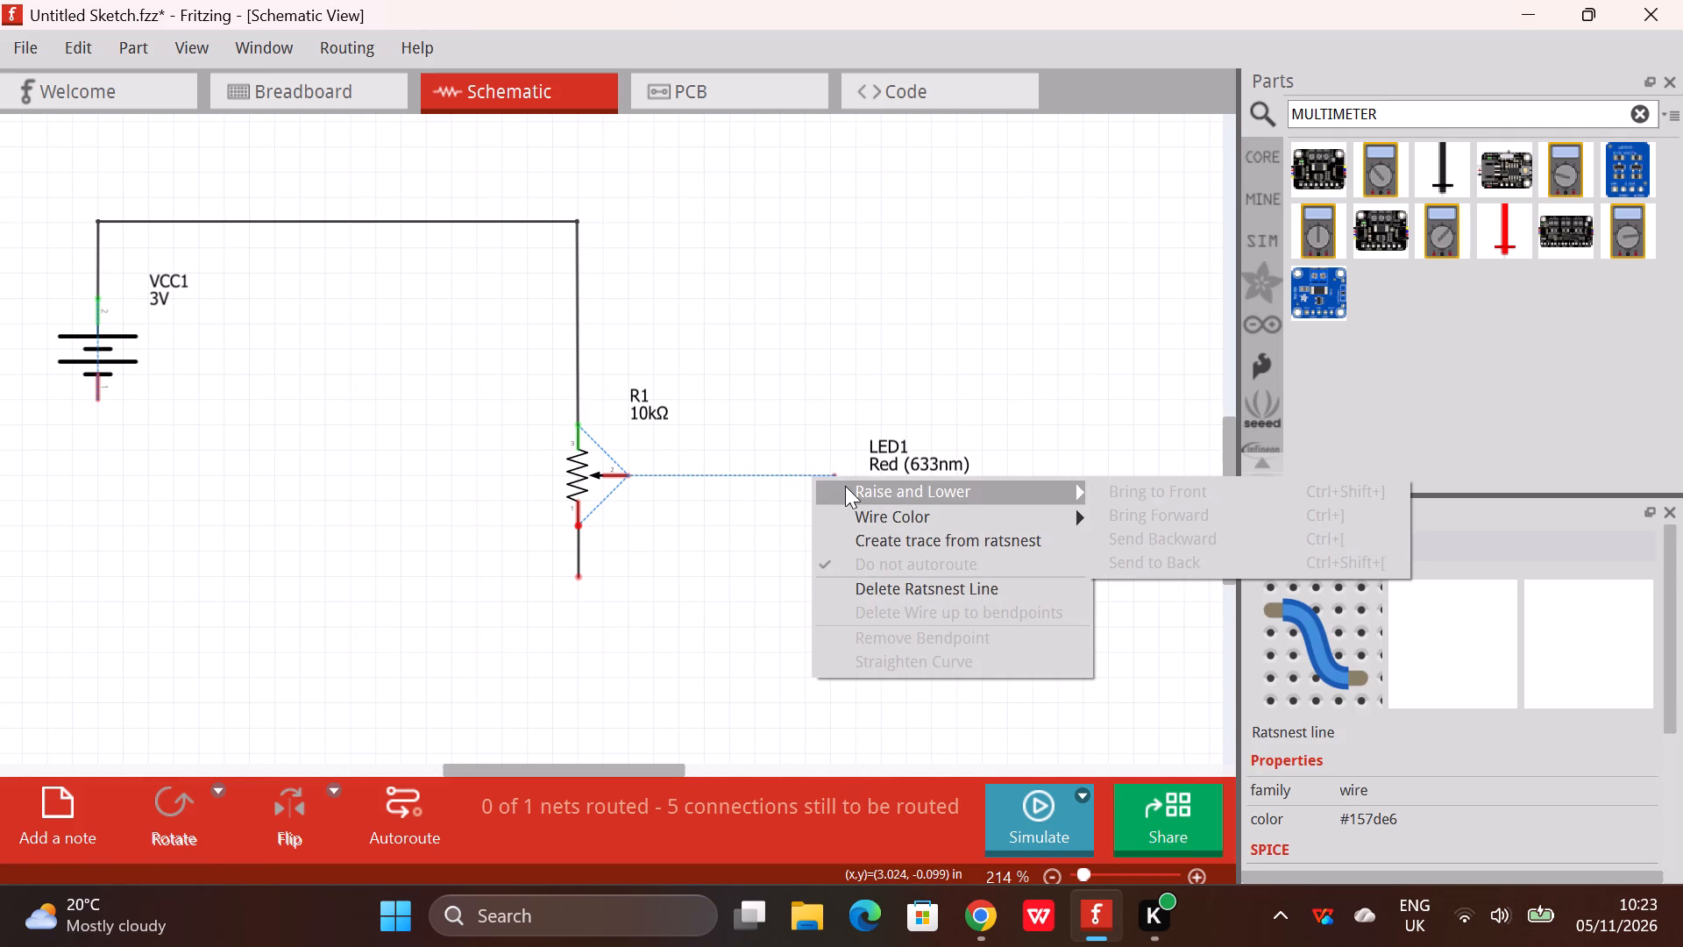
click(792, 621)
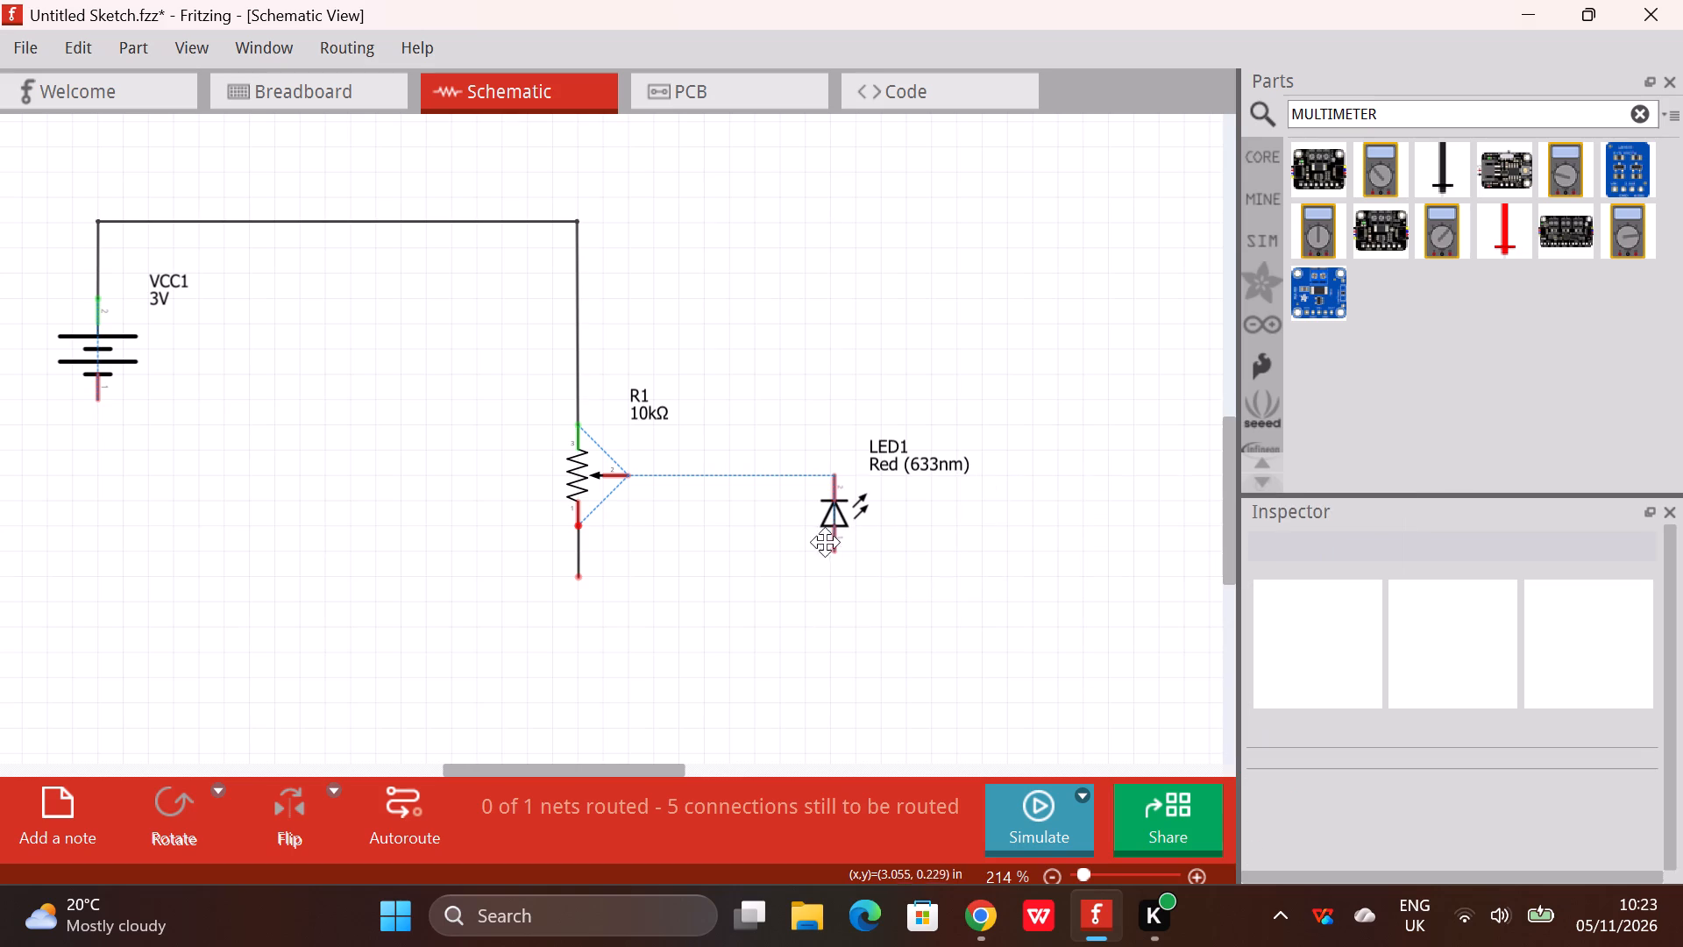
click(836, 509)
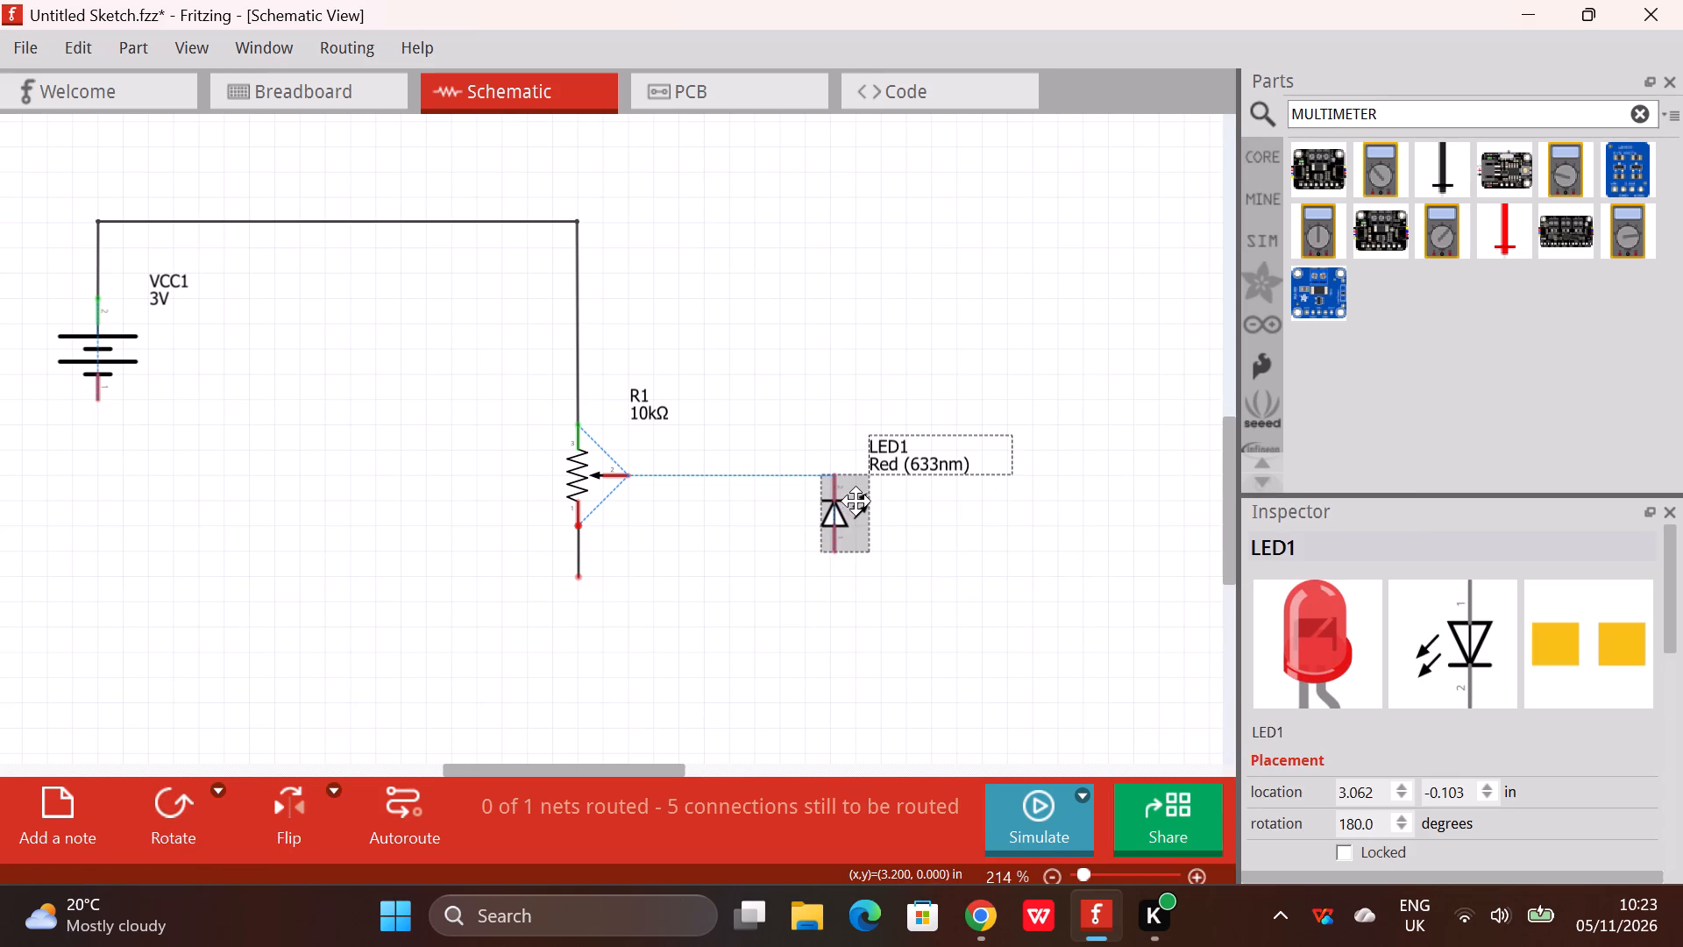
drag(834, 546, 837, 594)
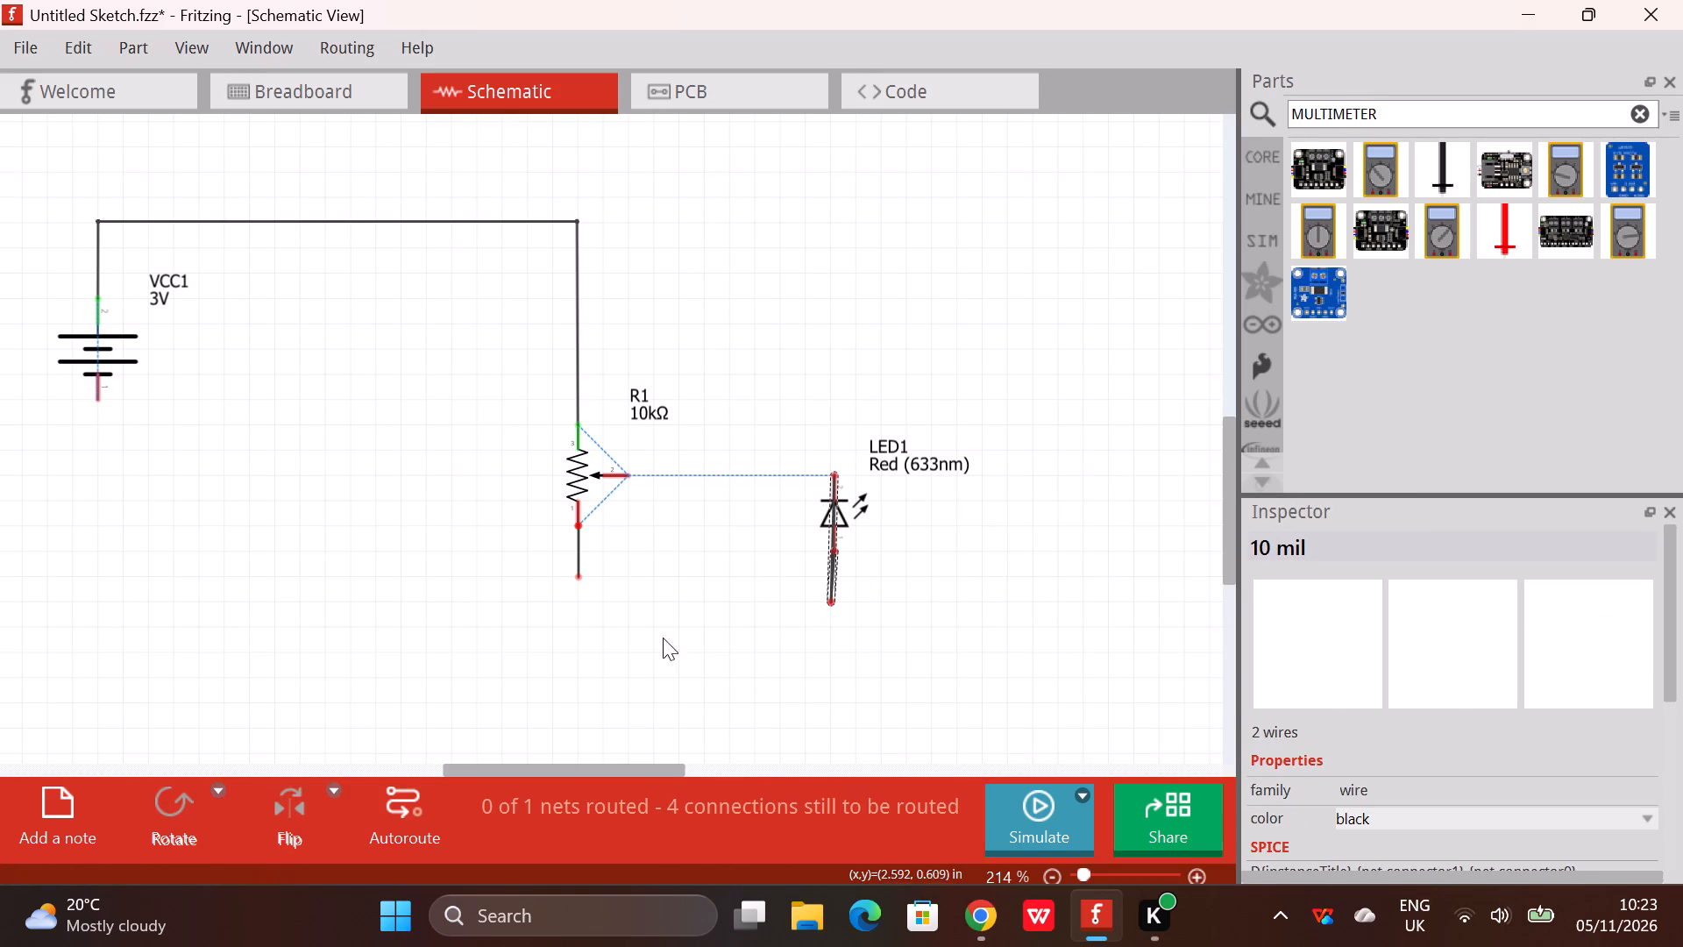
Extend the wire below potentiometer R1 a little further straight down.
drag(577, 571, 581, 597)
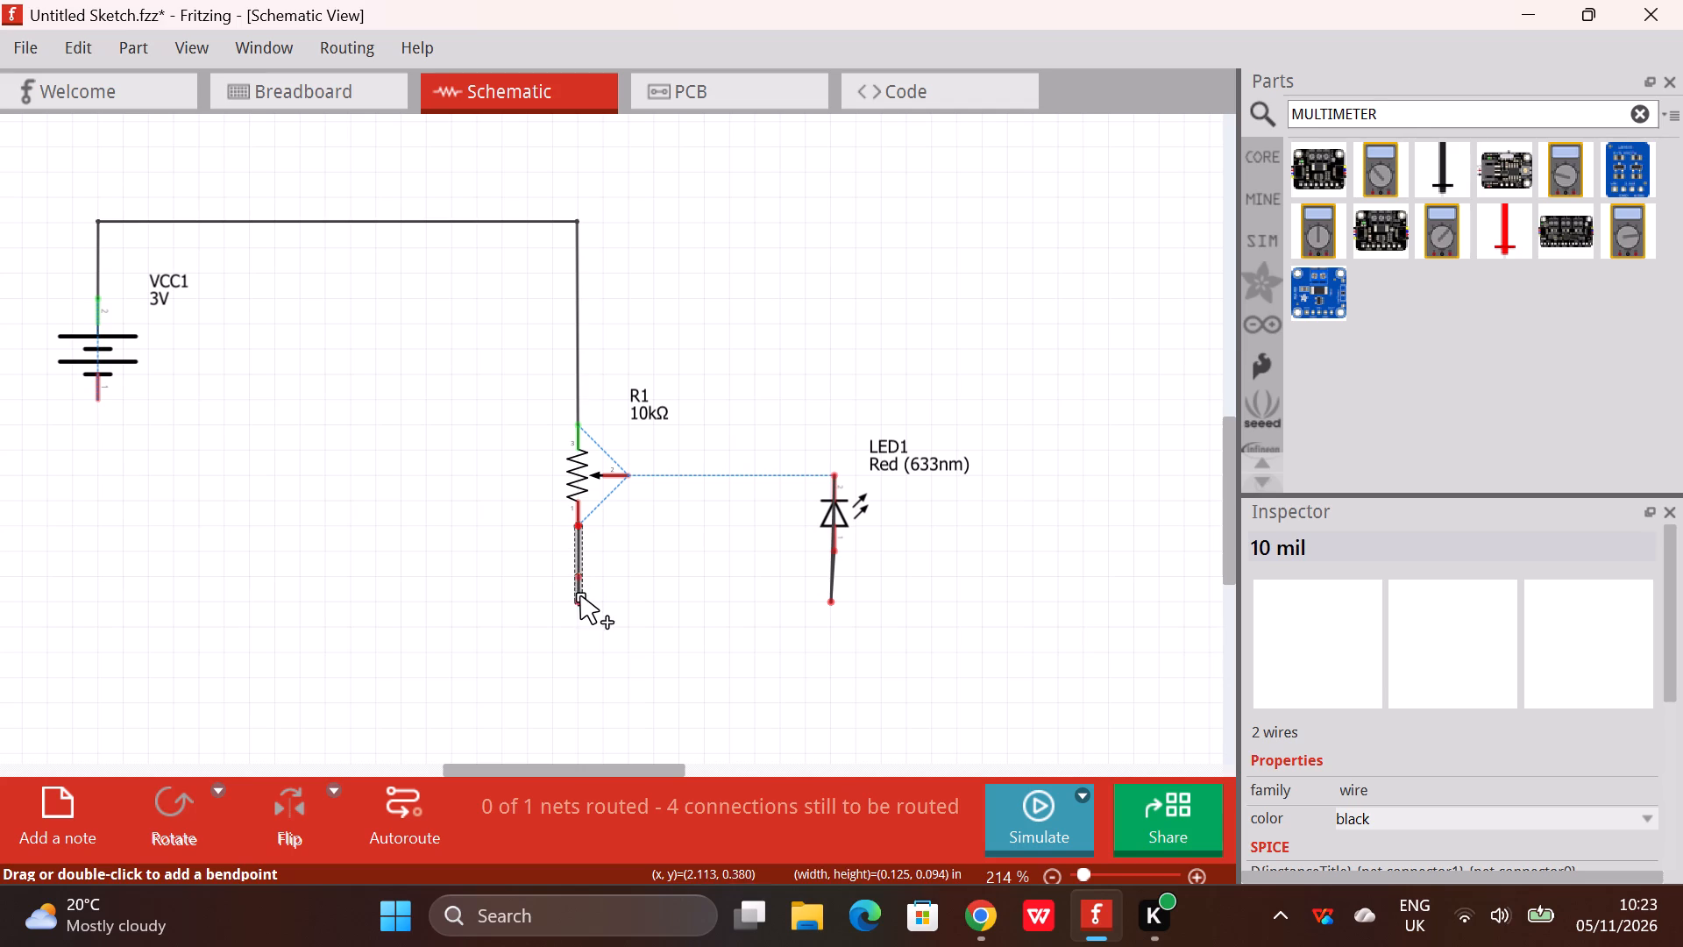
drag(581, 597, 583, 606)
click(680, 594)
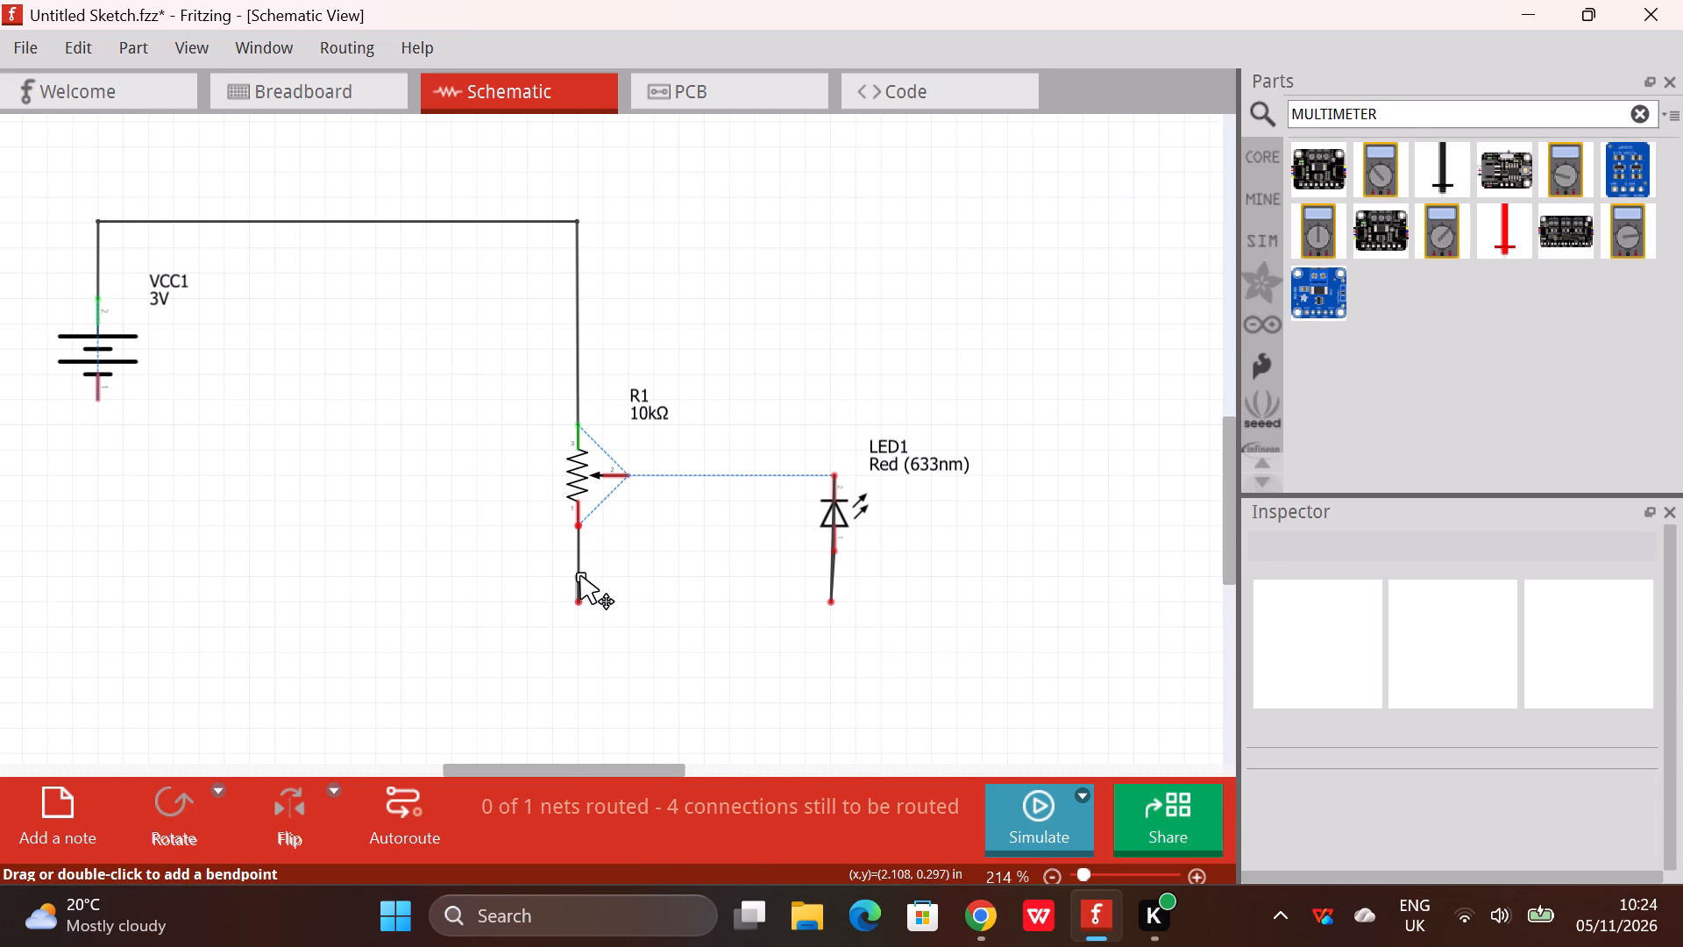
click(579, 575)
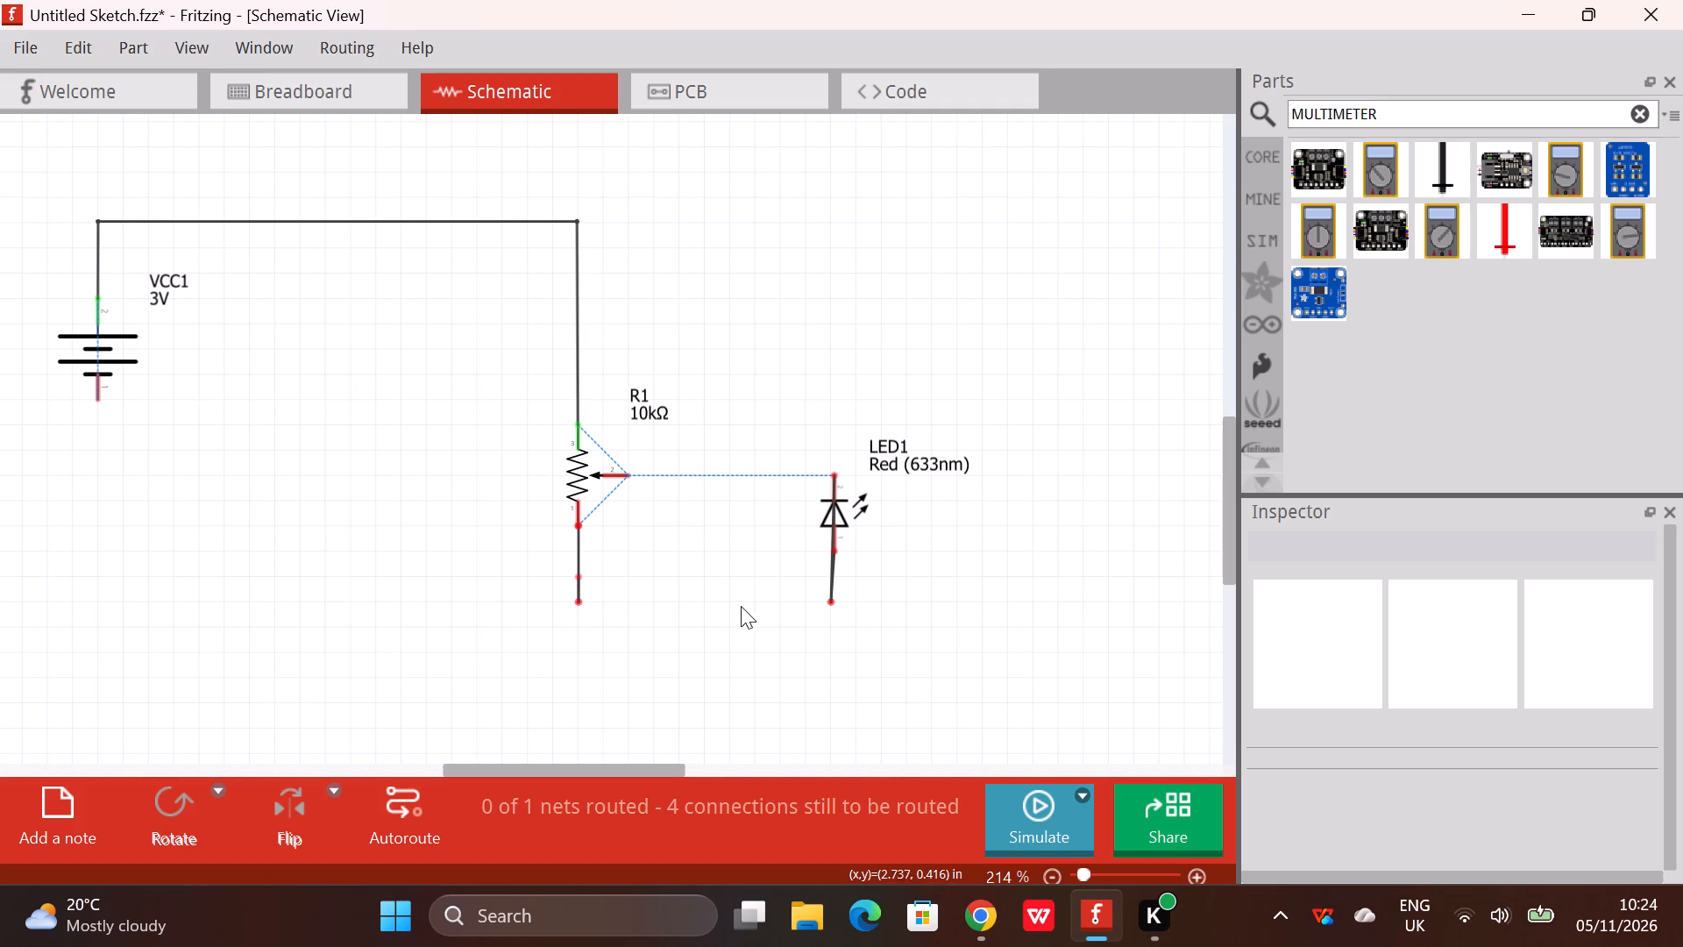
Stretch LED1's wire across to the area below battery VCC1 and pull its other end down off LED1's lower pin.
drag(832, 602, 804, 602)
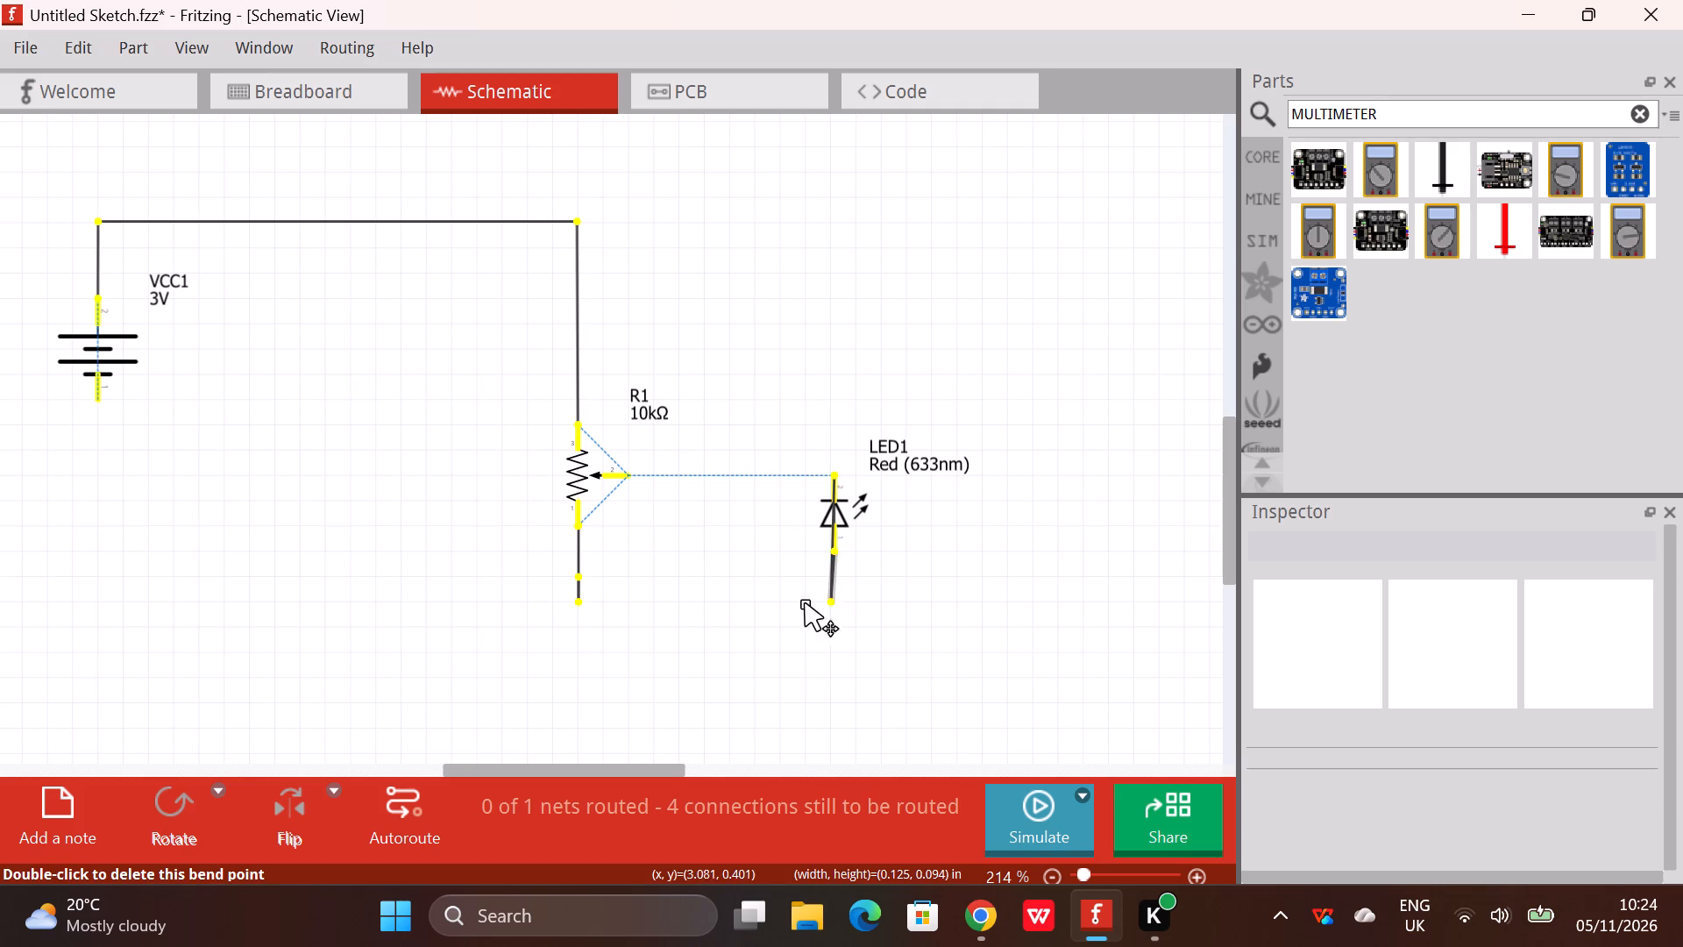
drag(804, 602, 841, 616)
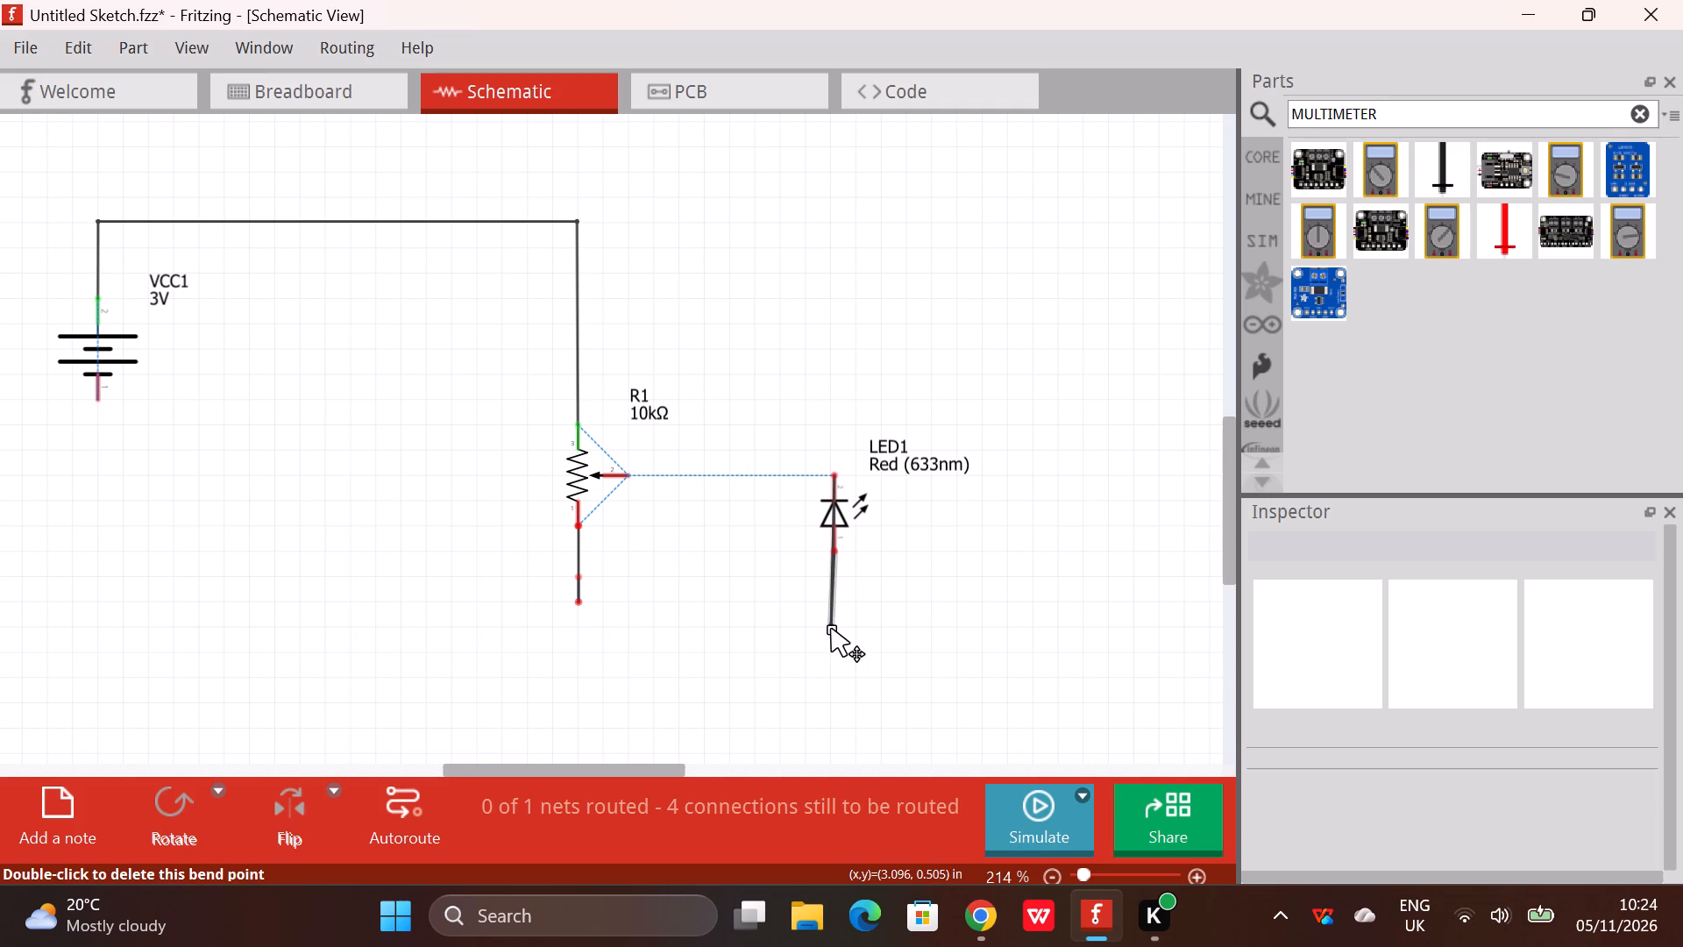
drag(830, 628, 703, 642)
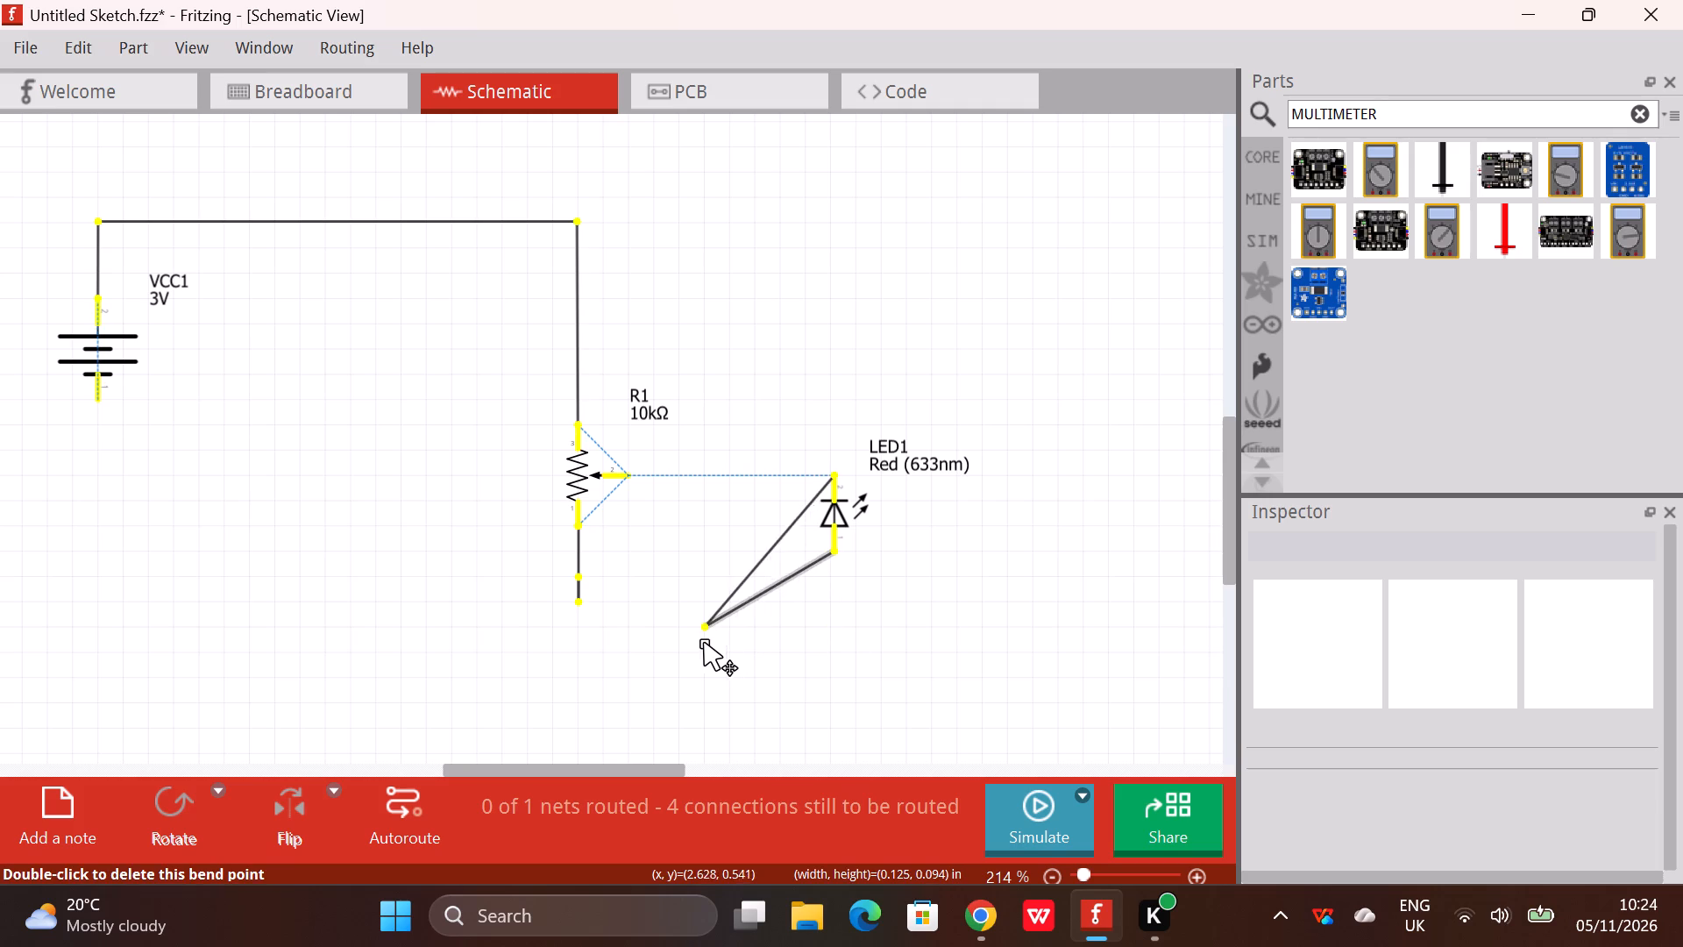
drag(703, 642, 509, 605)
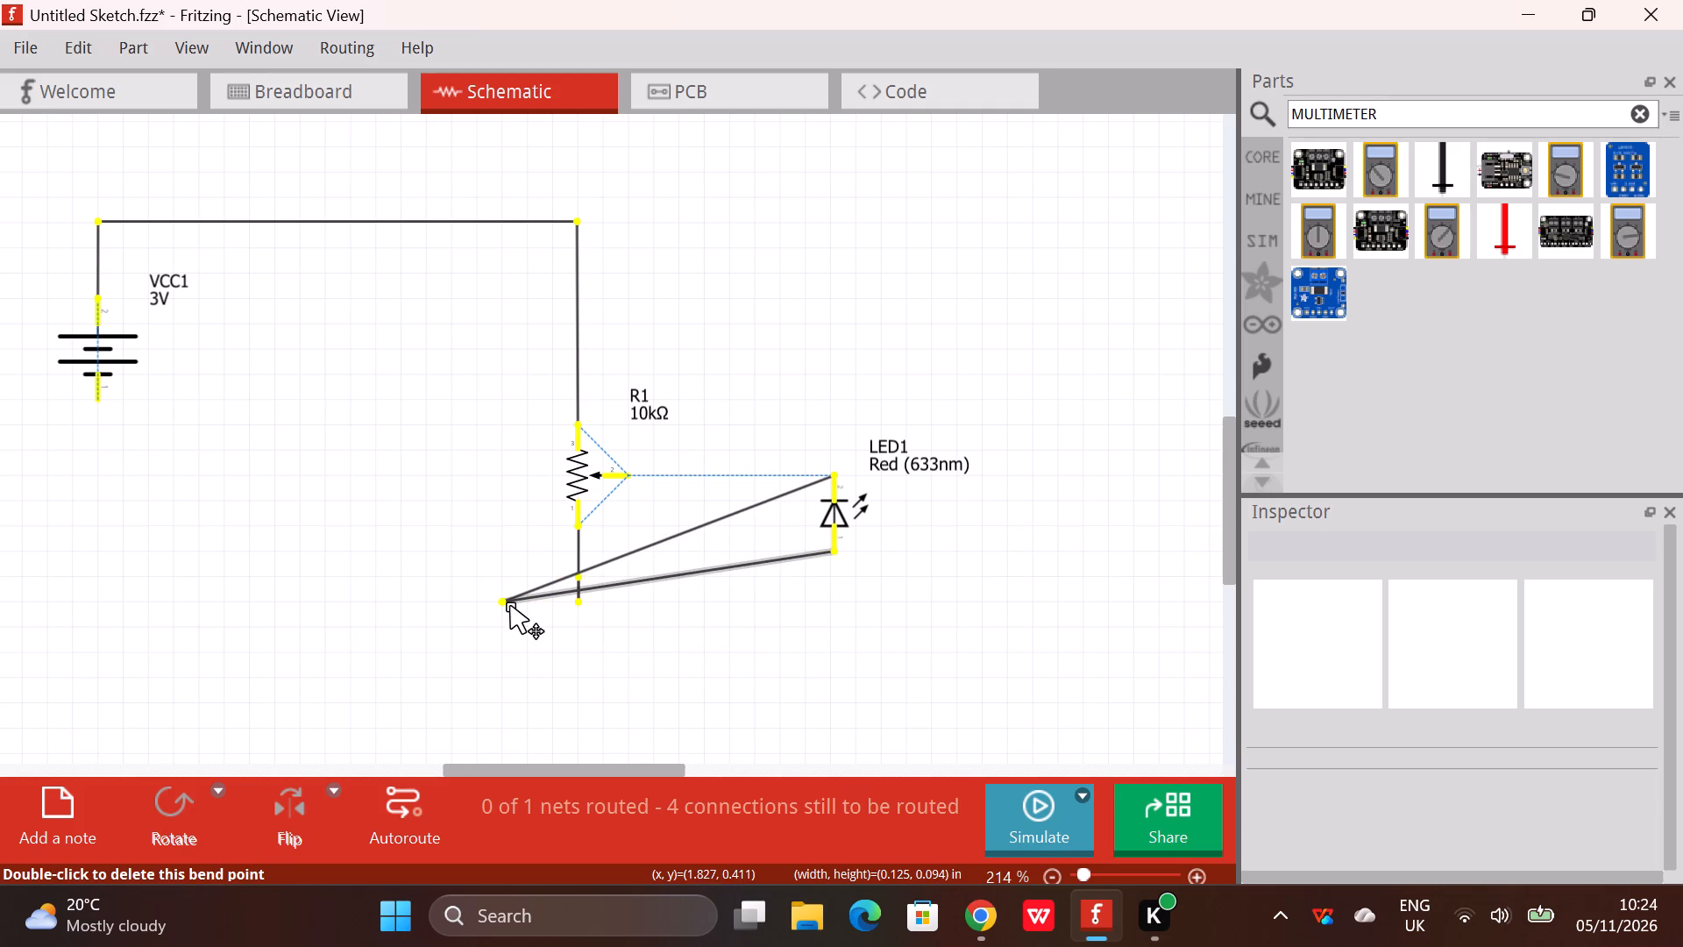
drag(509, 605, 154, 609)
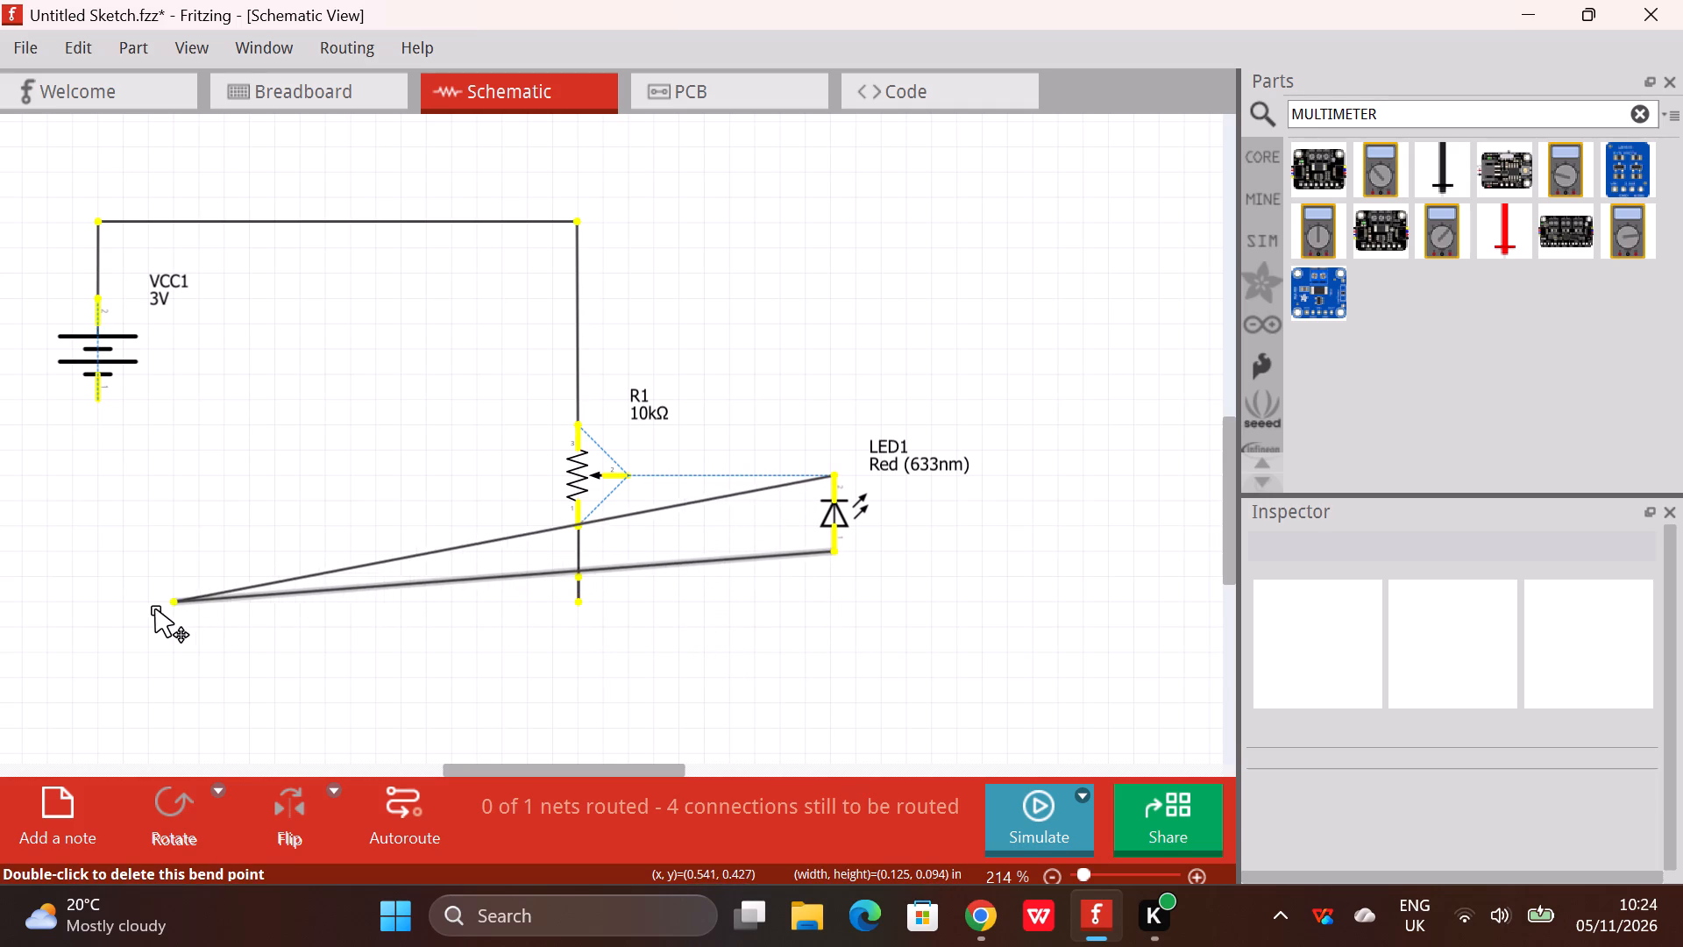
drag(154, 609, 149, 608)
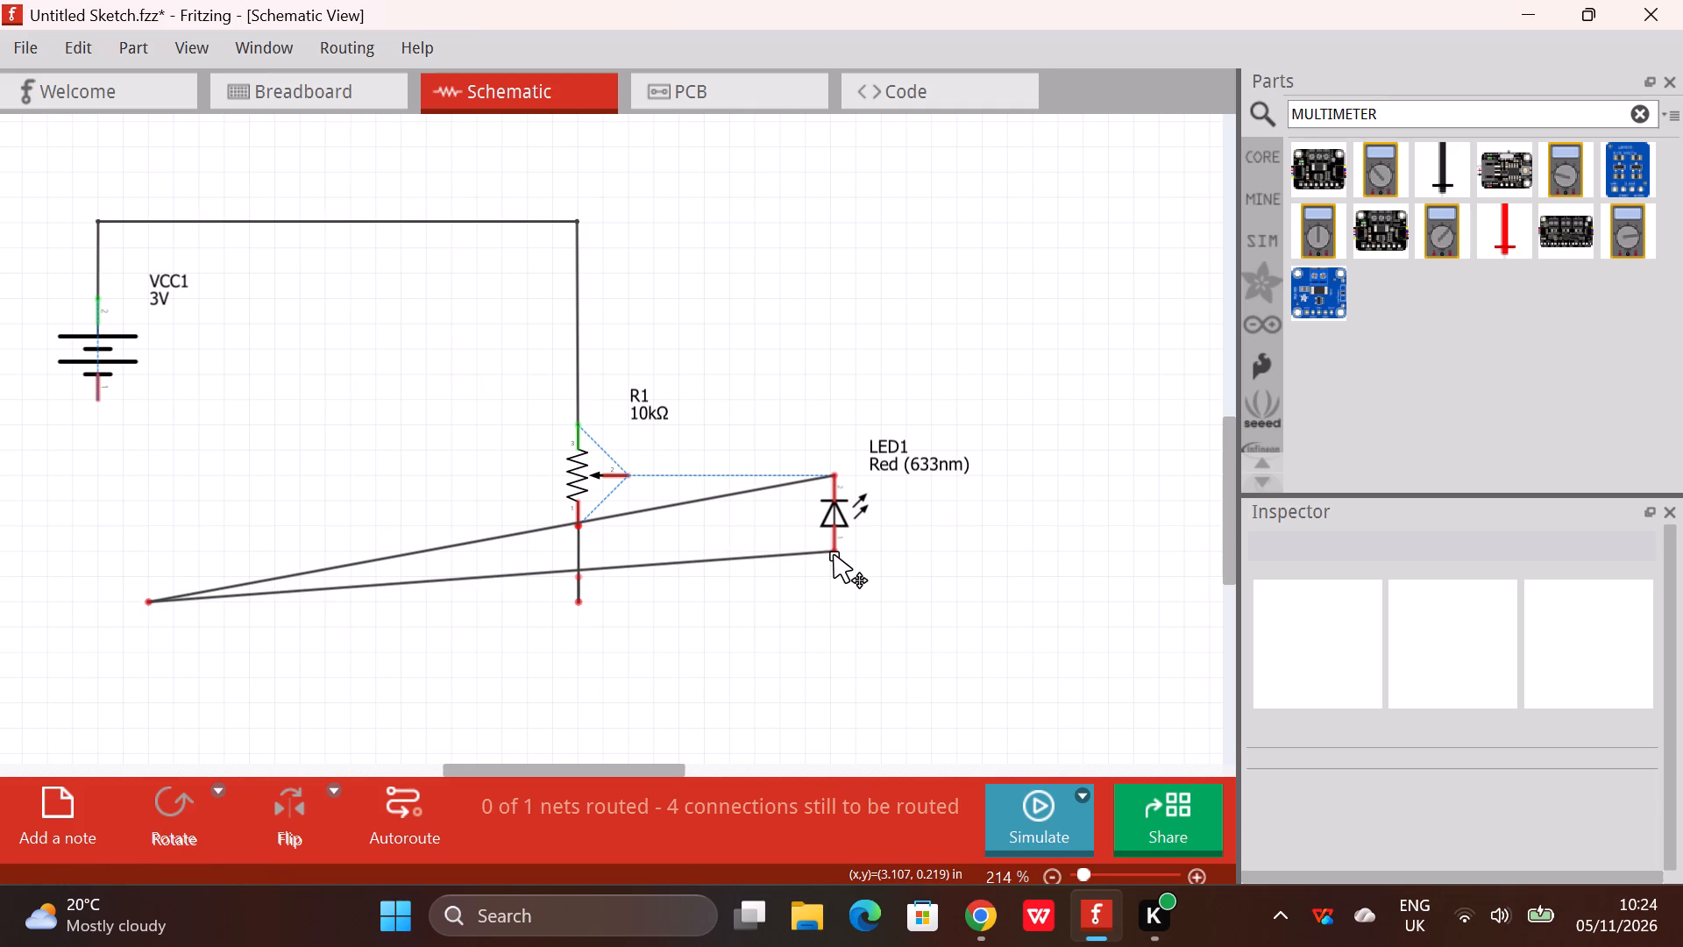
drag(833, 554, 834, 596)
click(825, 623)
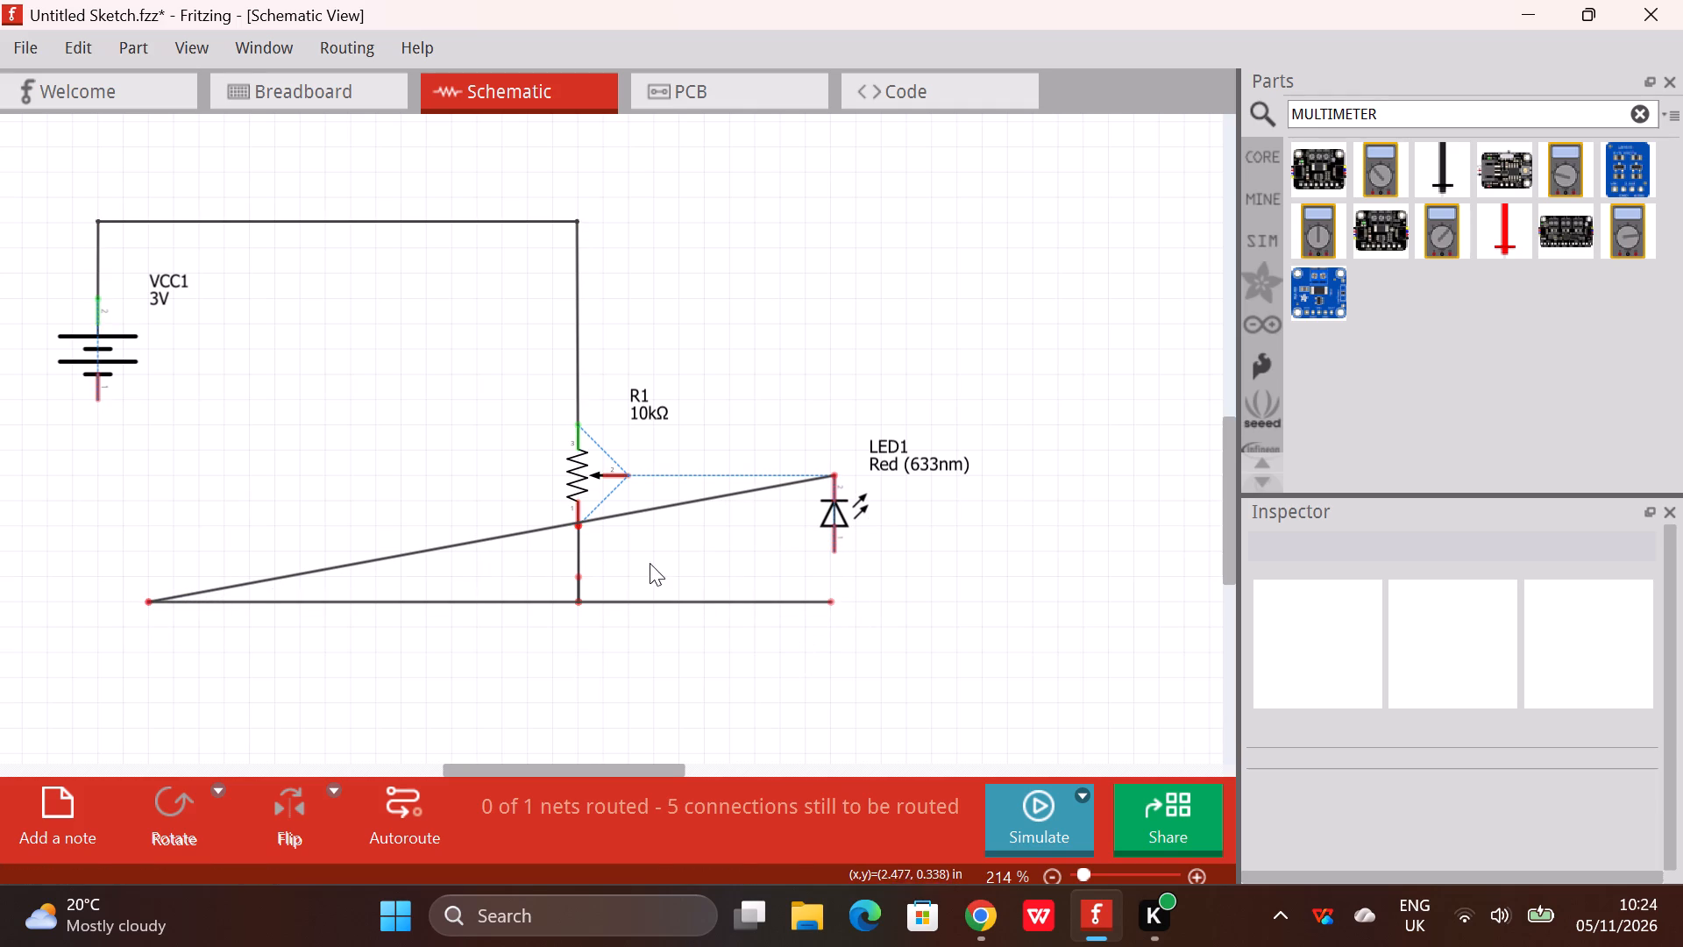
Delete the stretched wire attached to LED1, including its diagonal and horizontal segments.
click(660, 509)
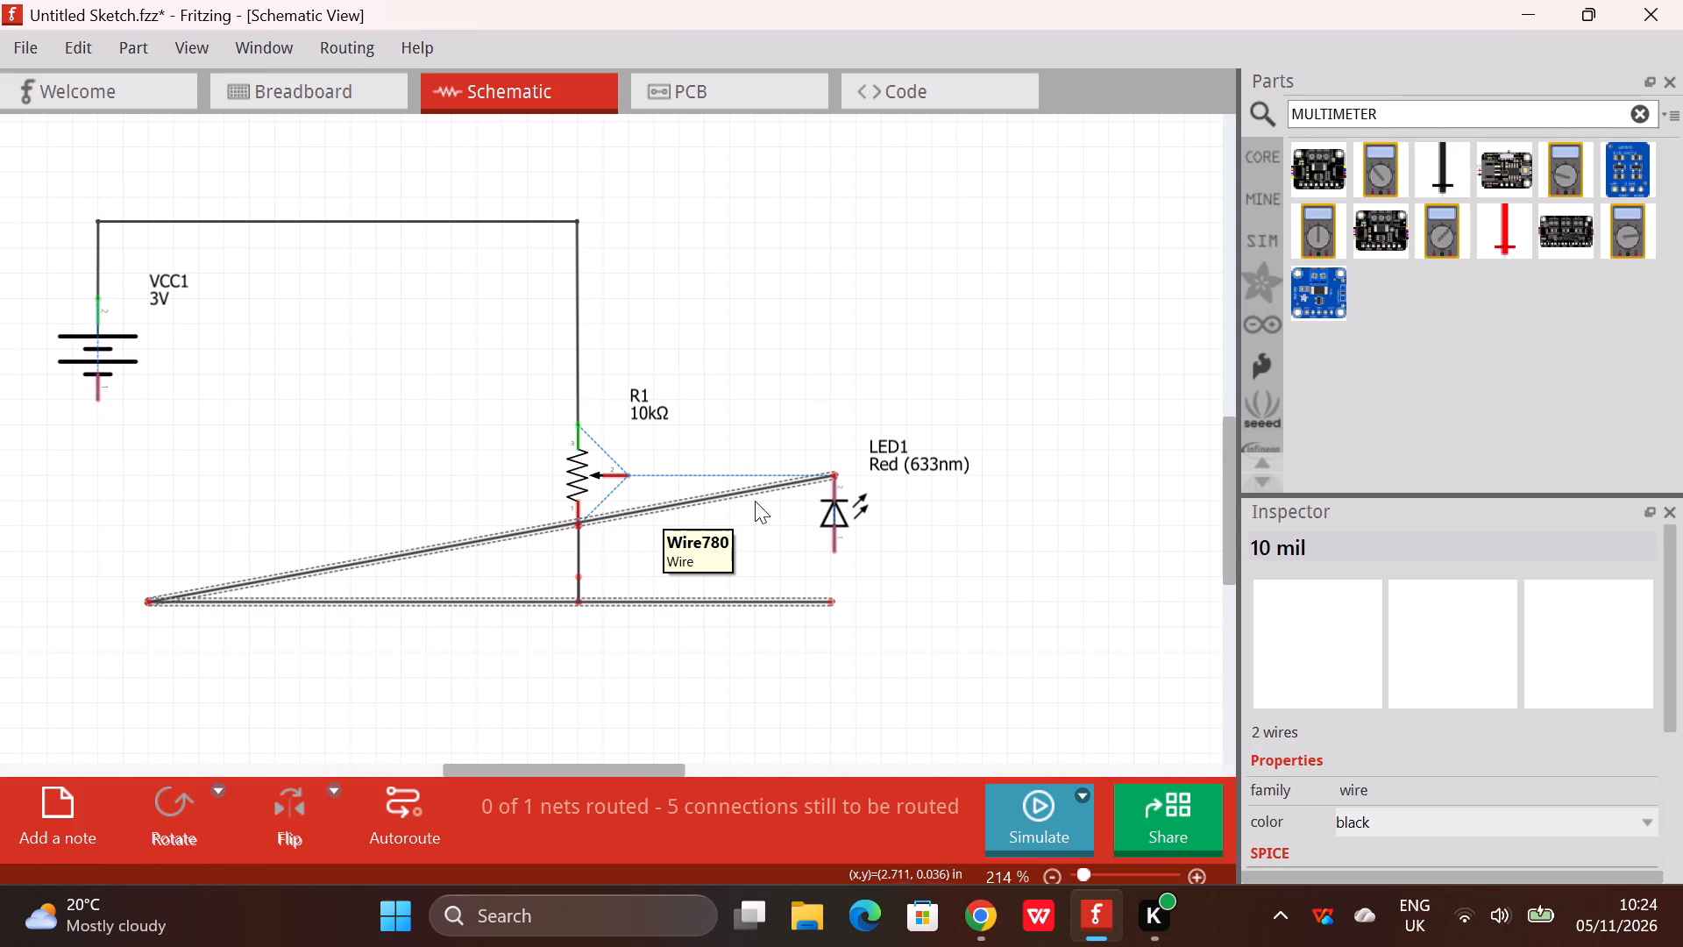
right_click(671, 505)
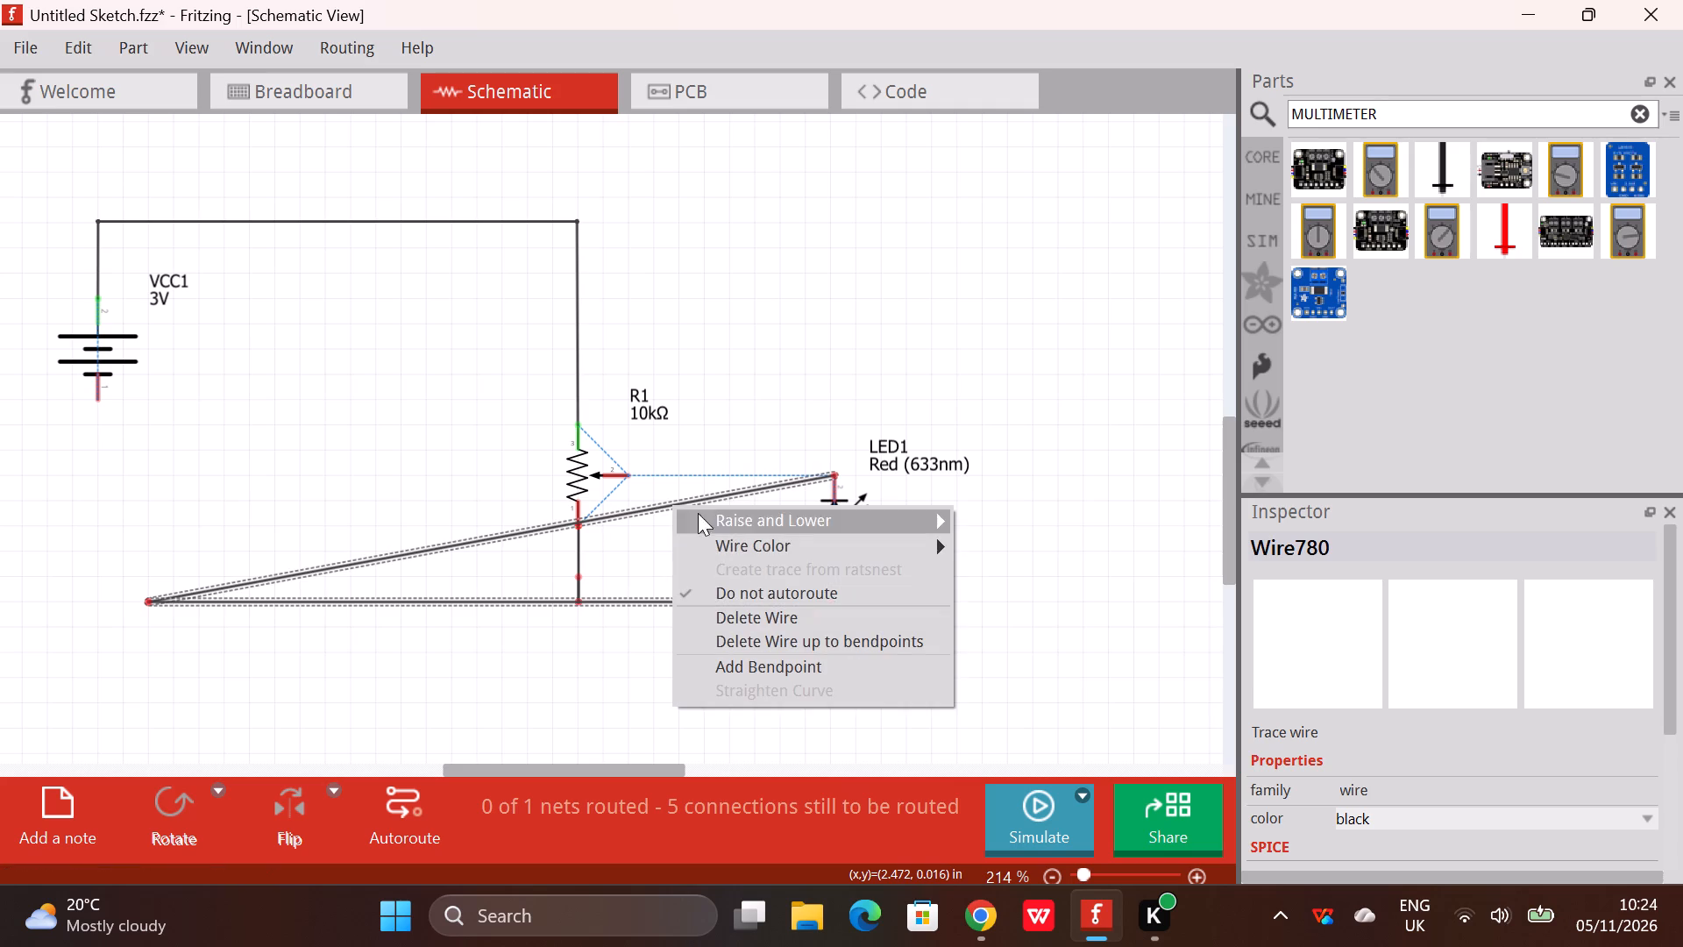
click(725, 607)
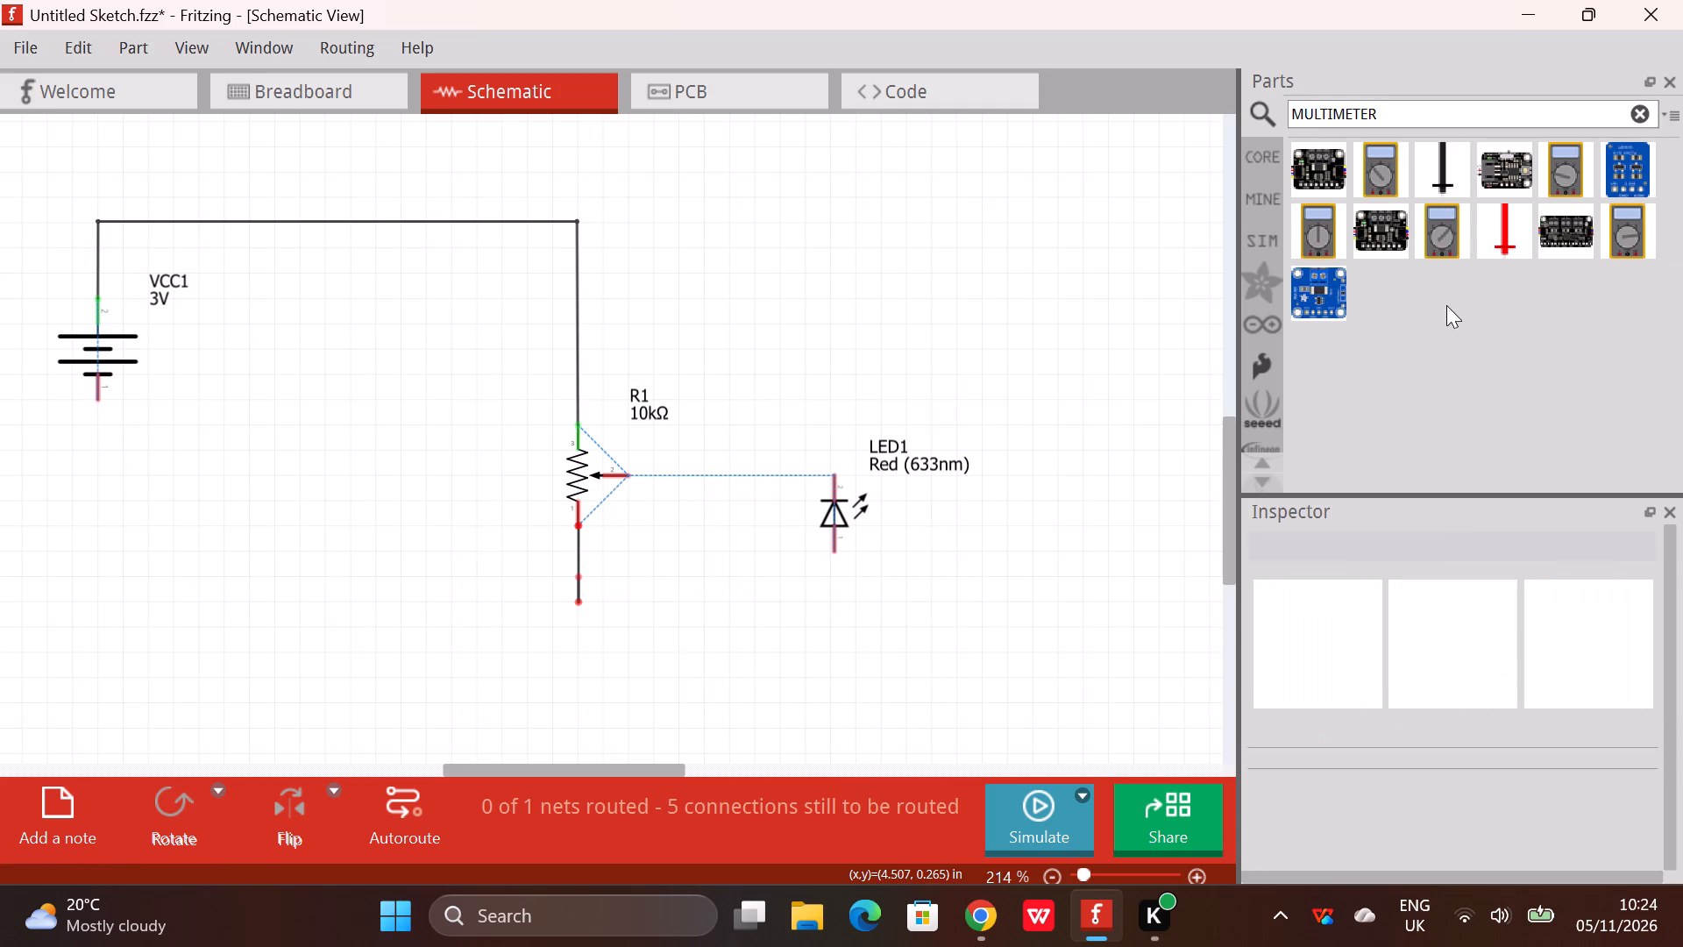
In the breadboard view, move the multimeter up clear of the breadboard, to about 5.01, -2.82 in.
click(259, 92)
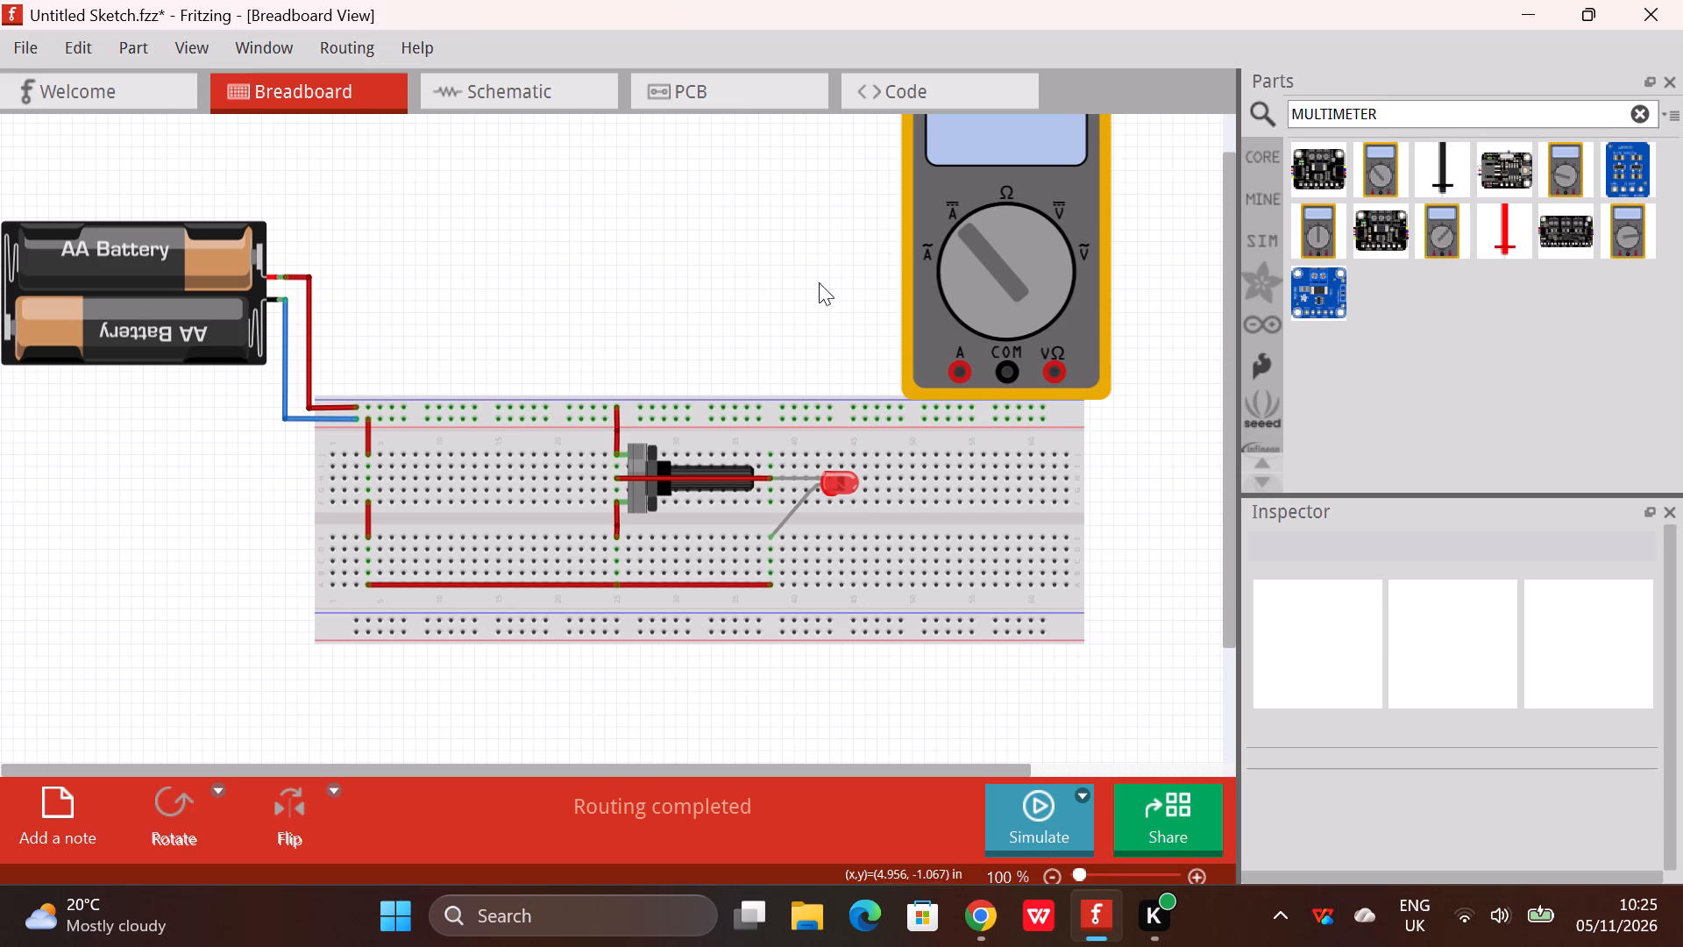
scroll(1118, 386, up, 3)
scroll(1118, 386, down, 2)
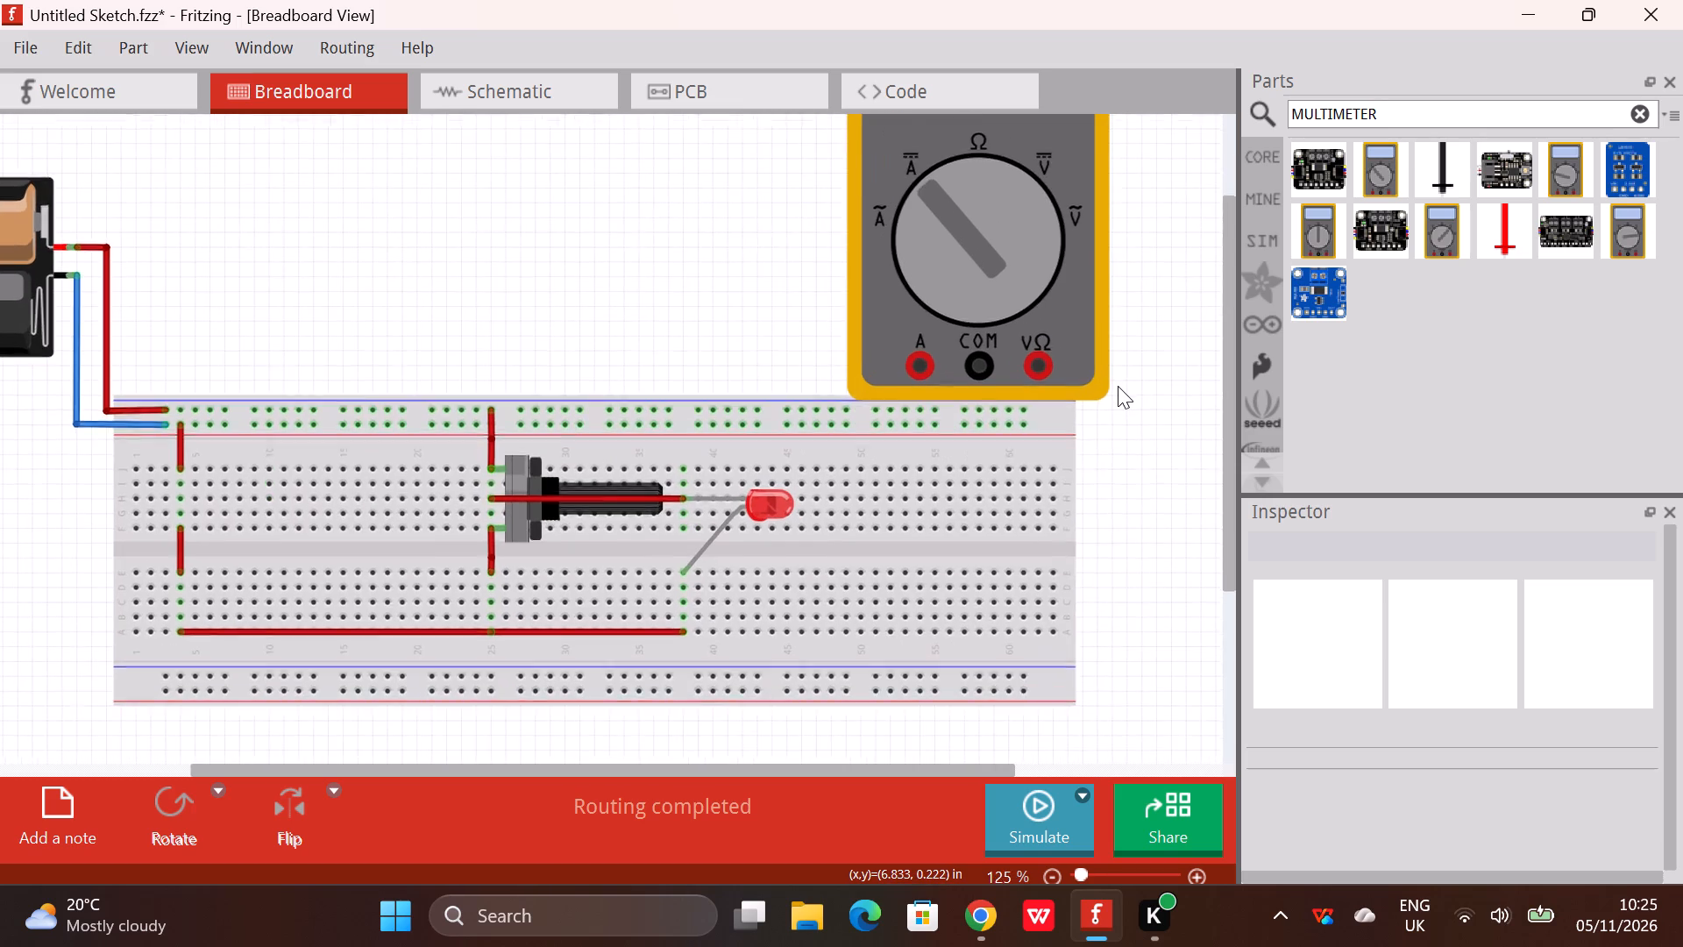
scroll(1118, 386, down, 4)
scroll(1095, 388, up, 1)
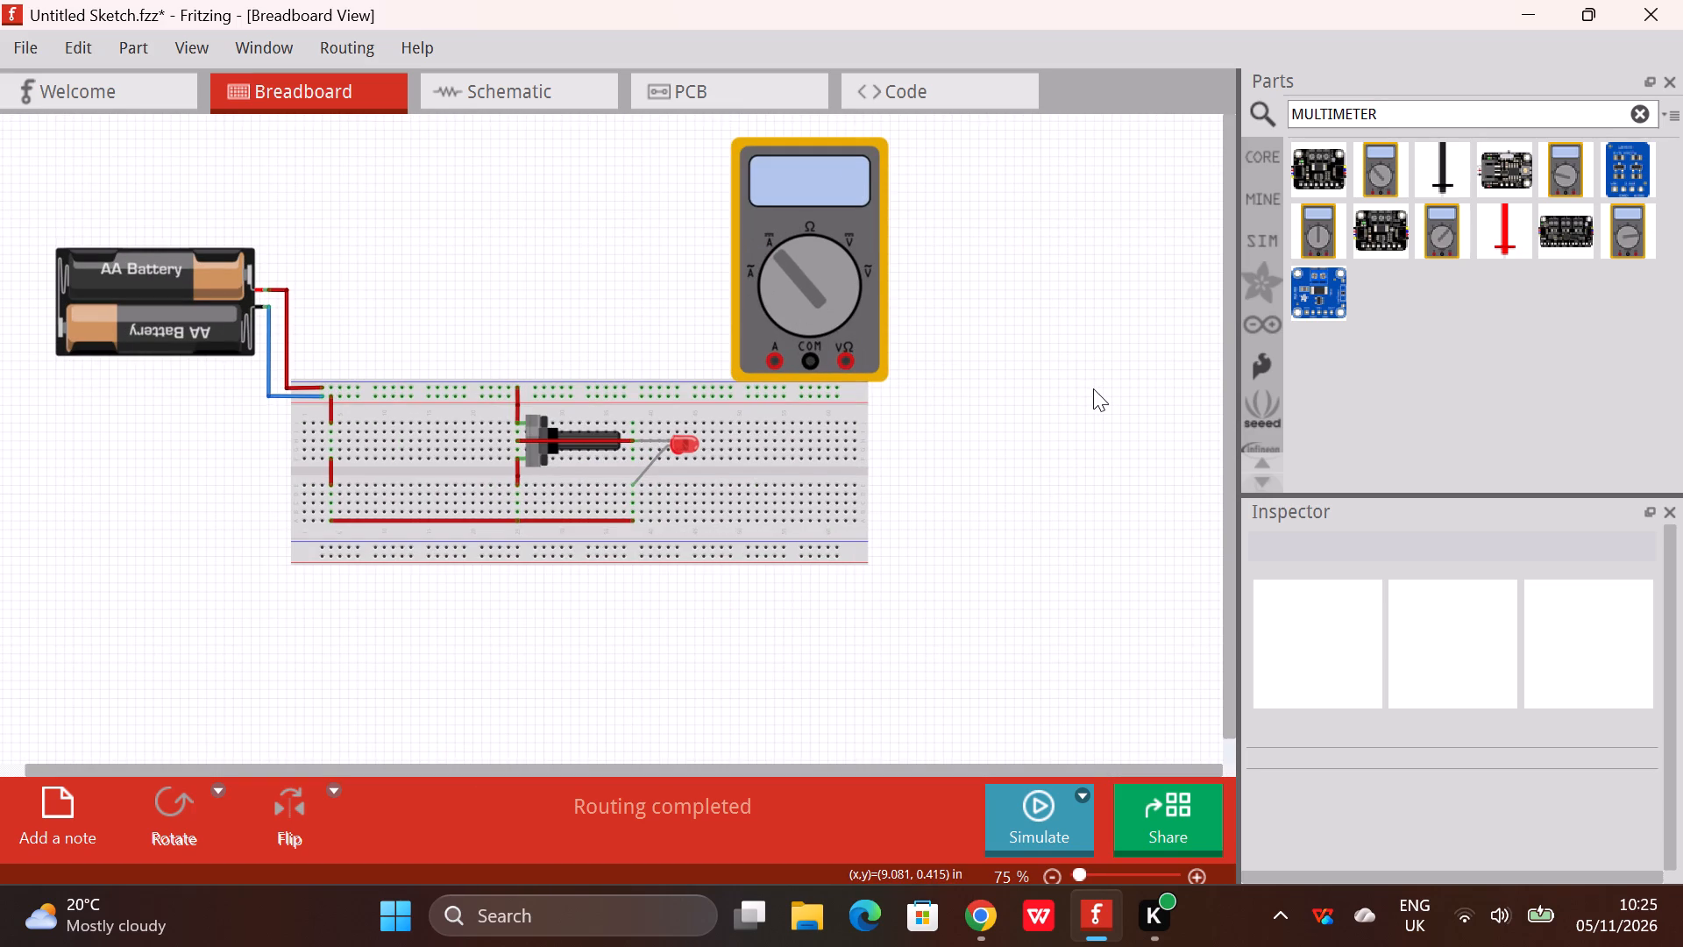
scroll(1093, 388, up, 1)
scroll(1093, 388, down, 1)
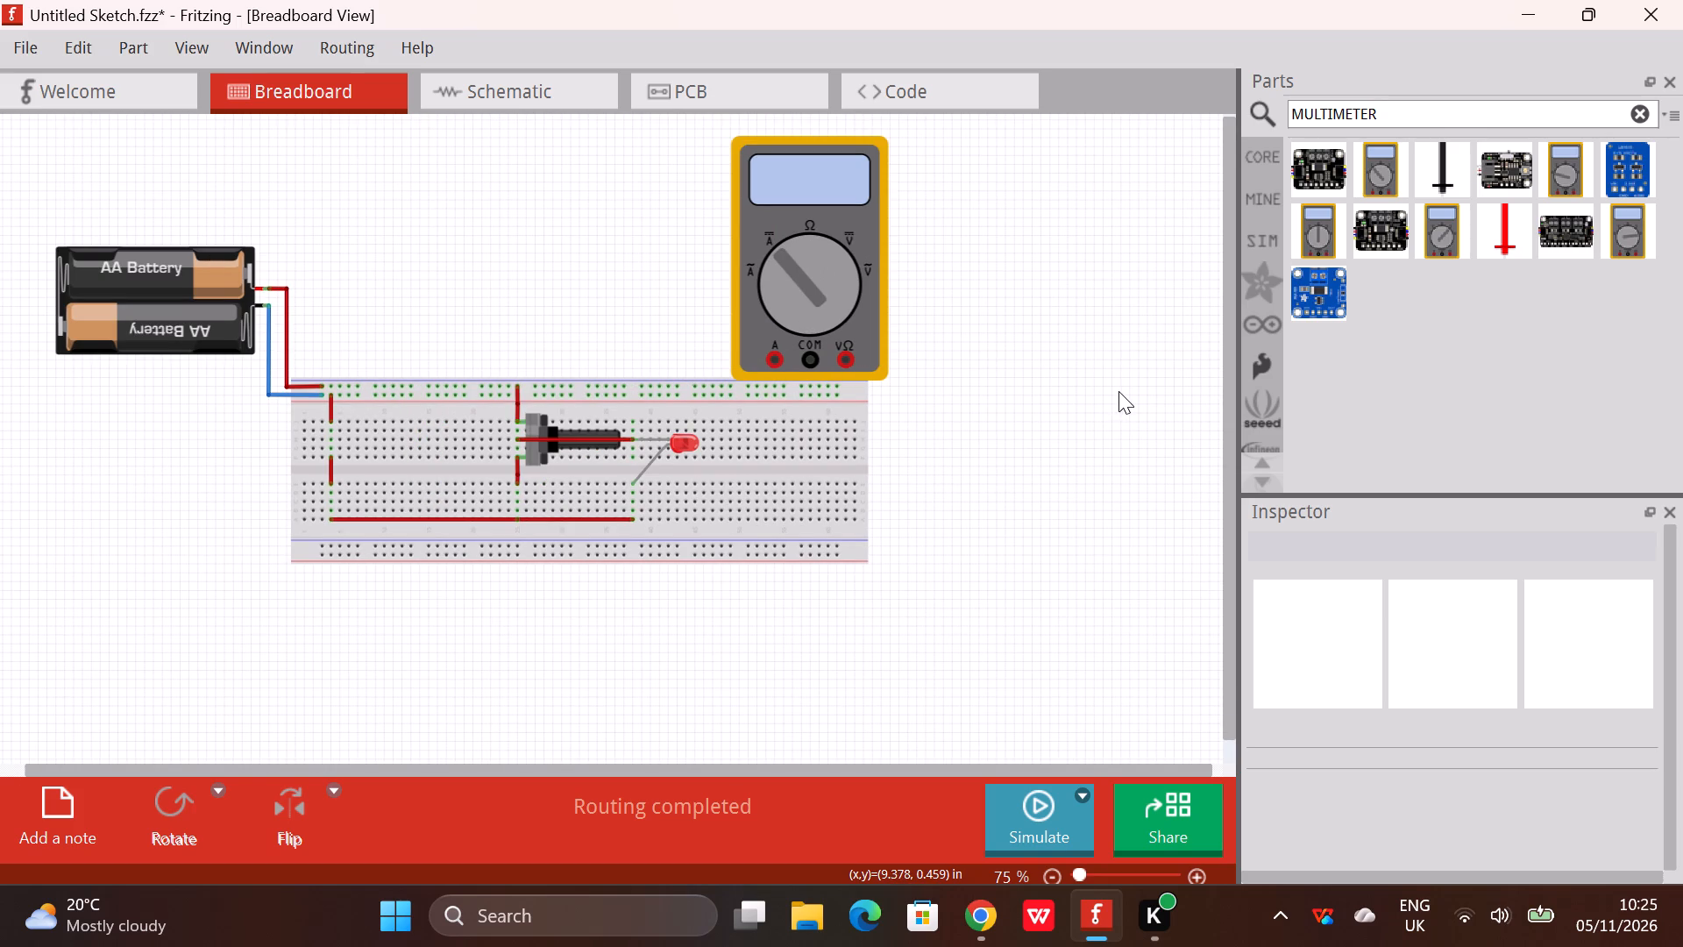
drag(417, 623, 416, 634)
drag(467, 769, 423, 765)
scroll(484, 620, up, 1)
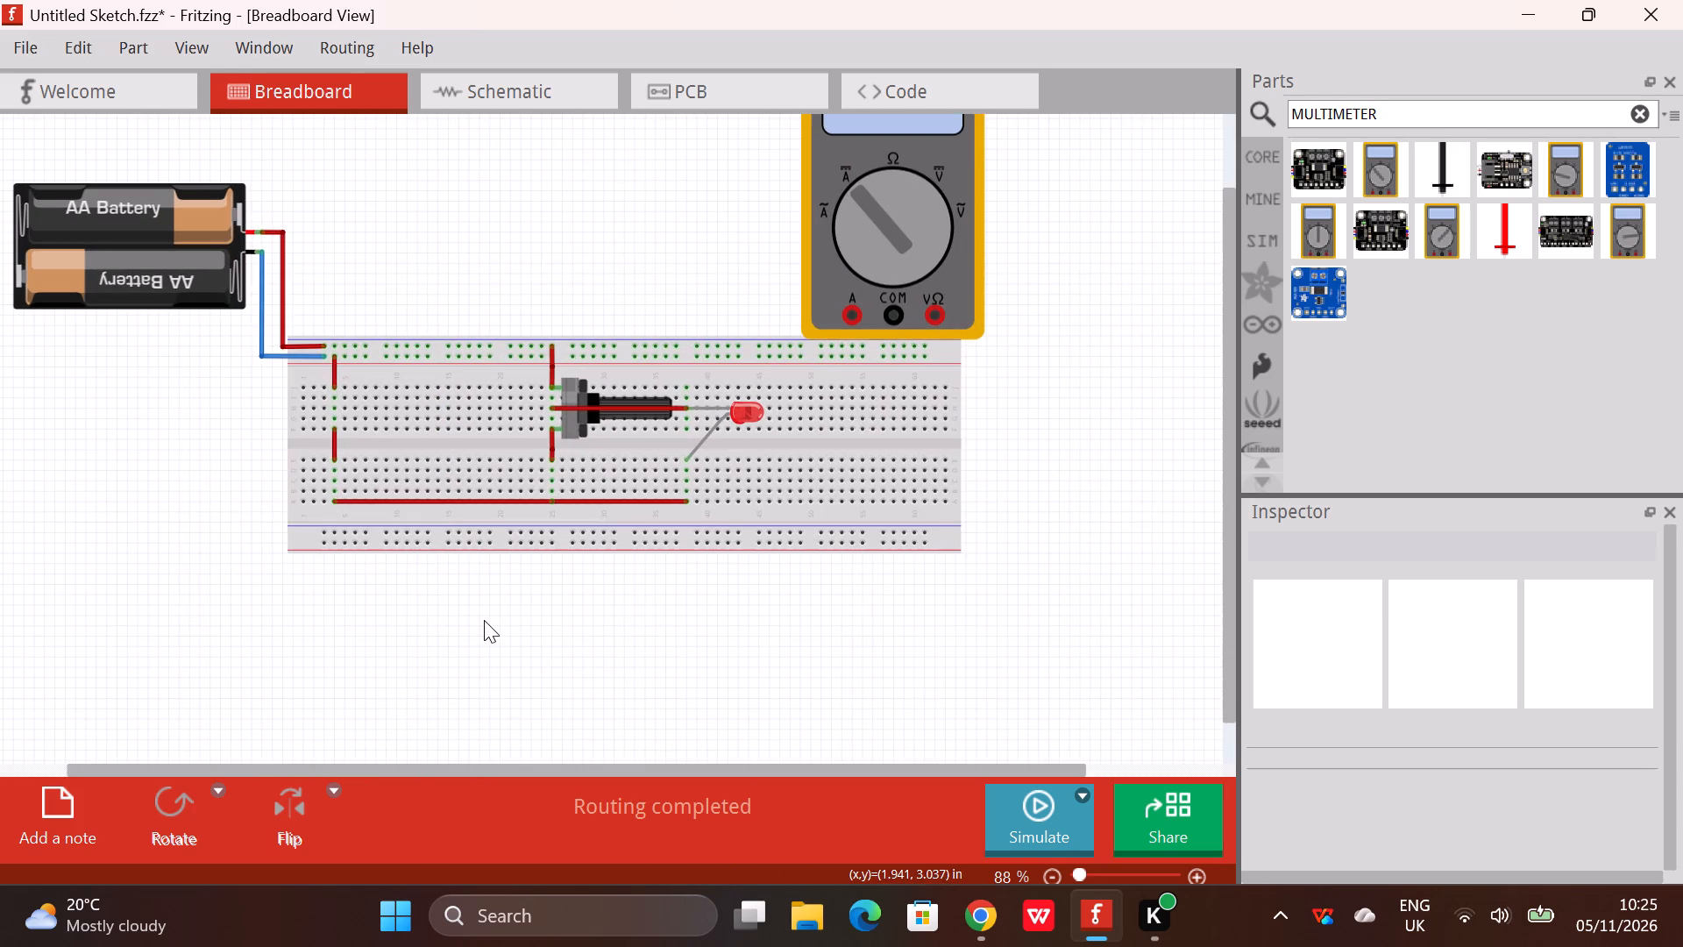
scroll(484, 620, down, 1)
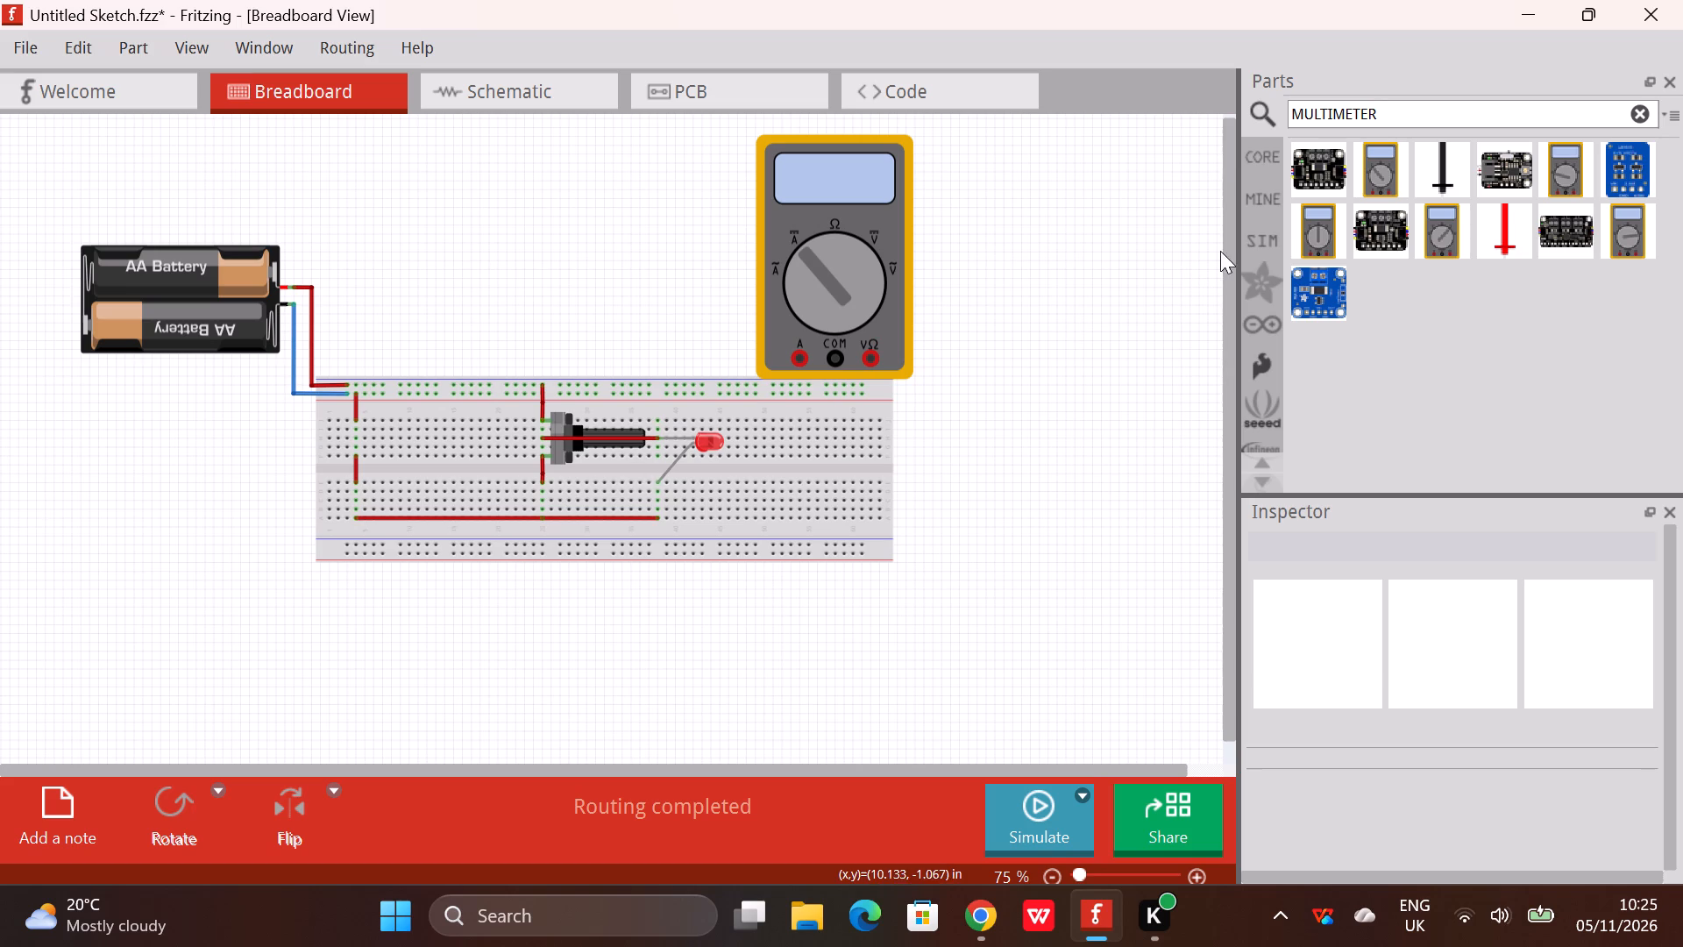
drag(1226, 249, 1224, 220)
drag(879, 313, 876, 274)
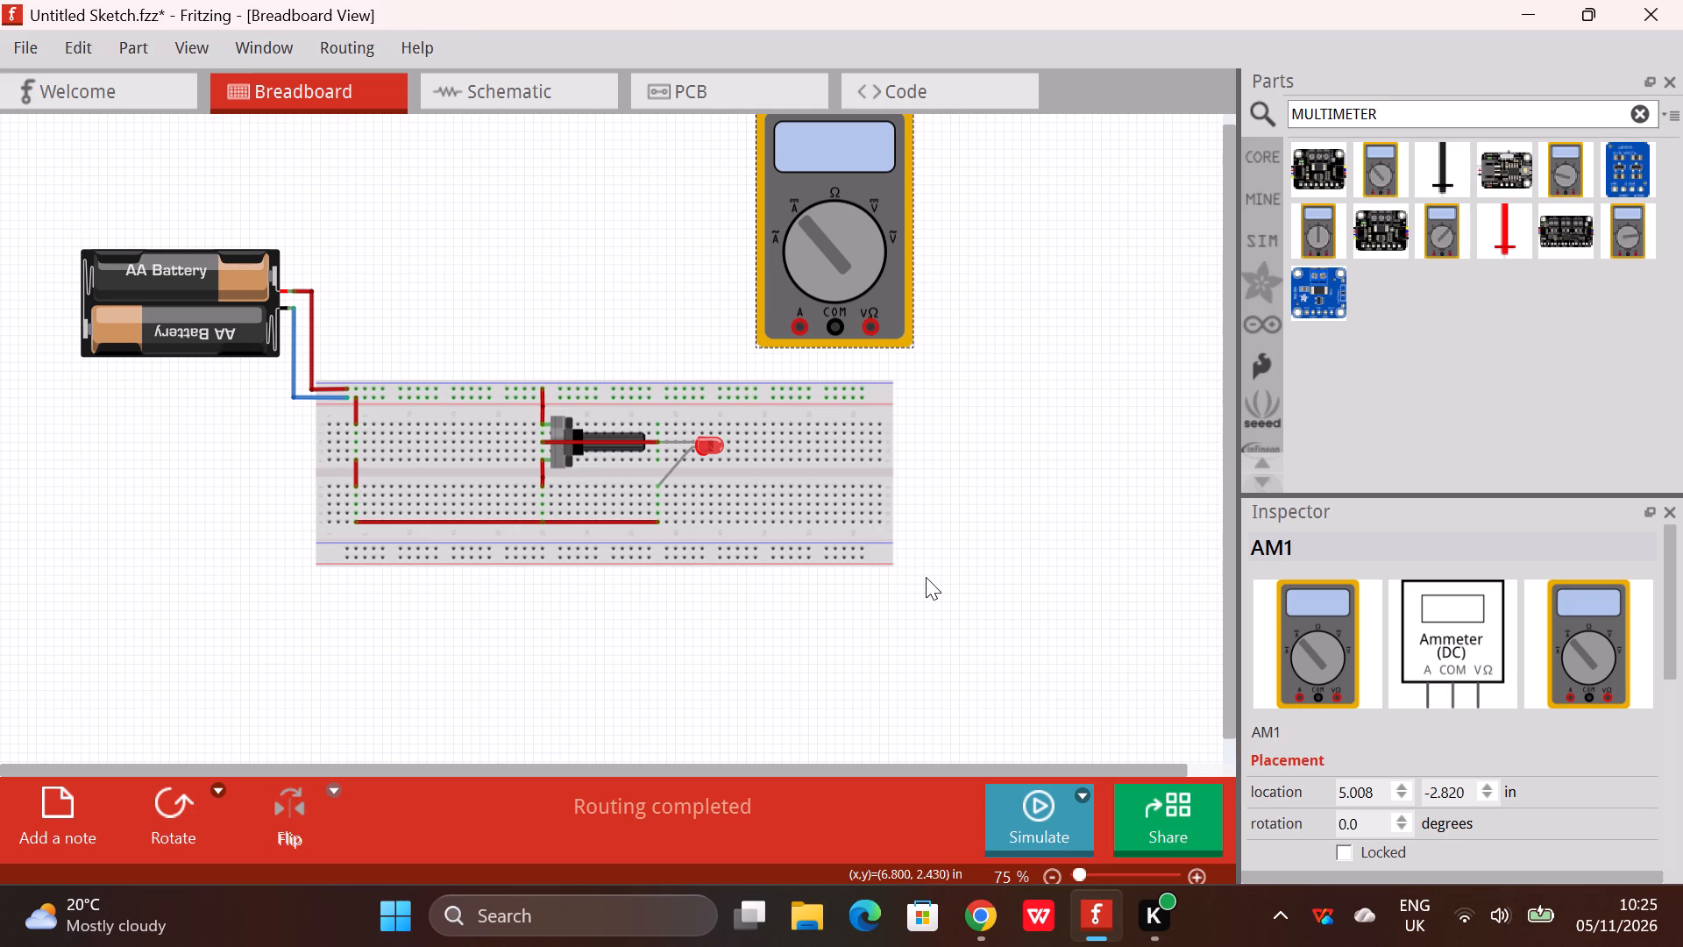
Return to the schematic view.
click(570, 103)
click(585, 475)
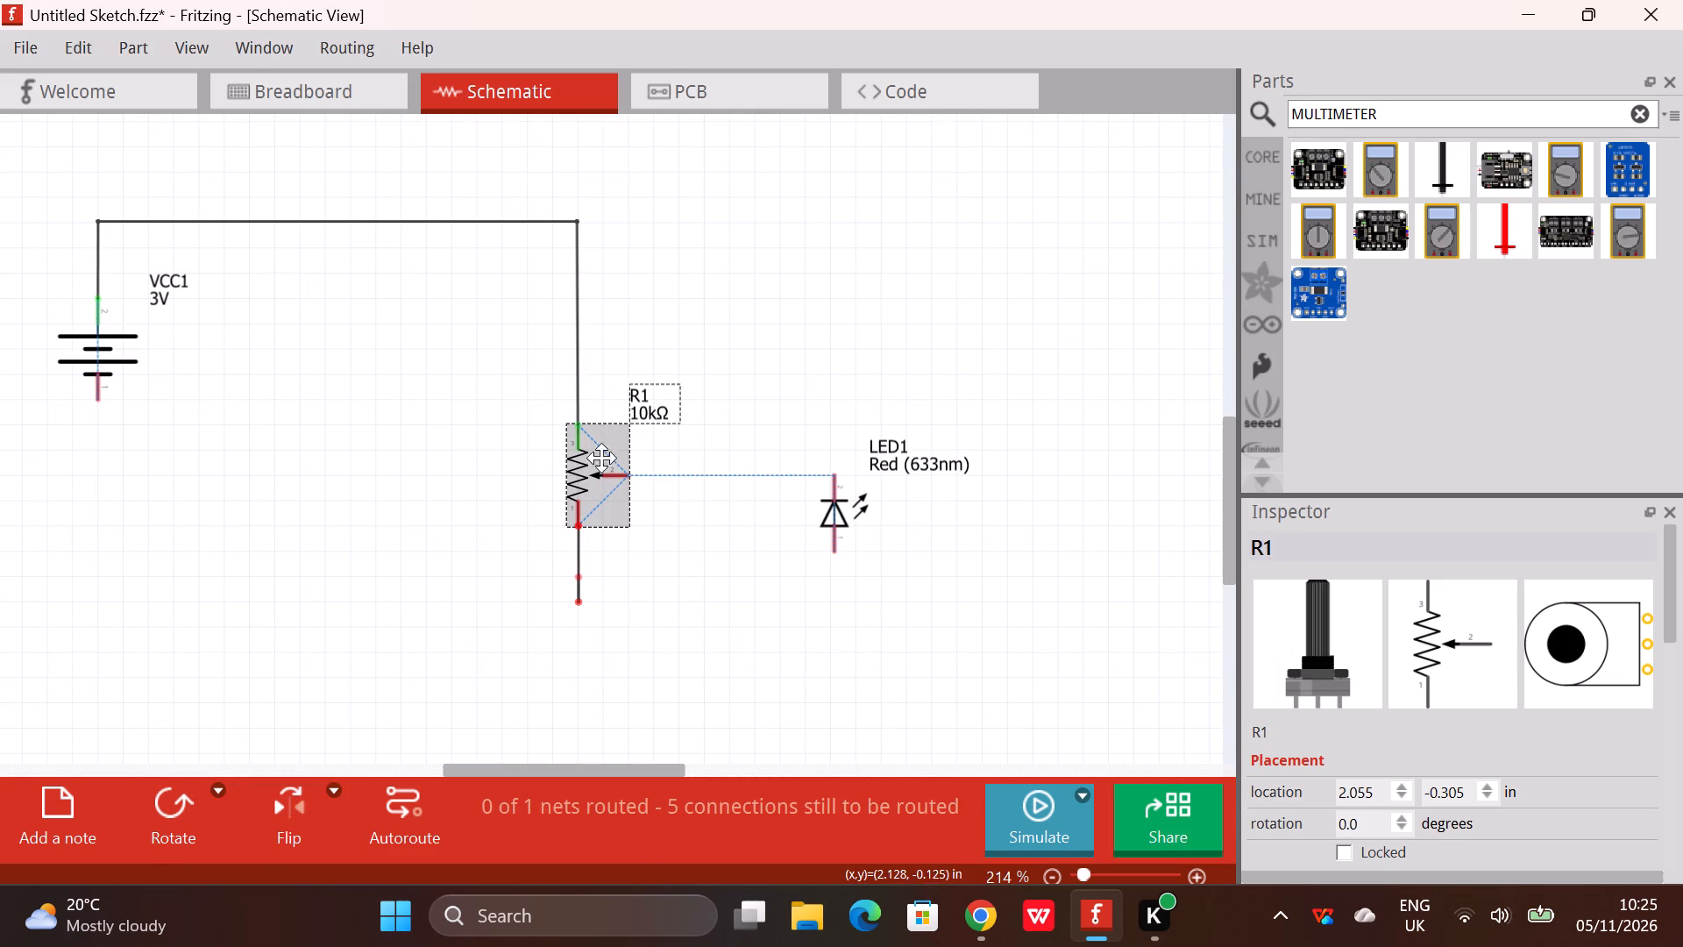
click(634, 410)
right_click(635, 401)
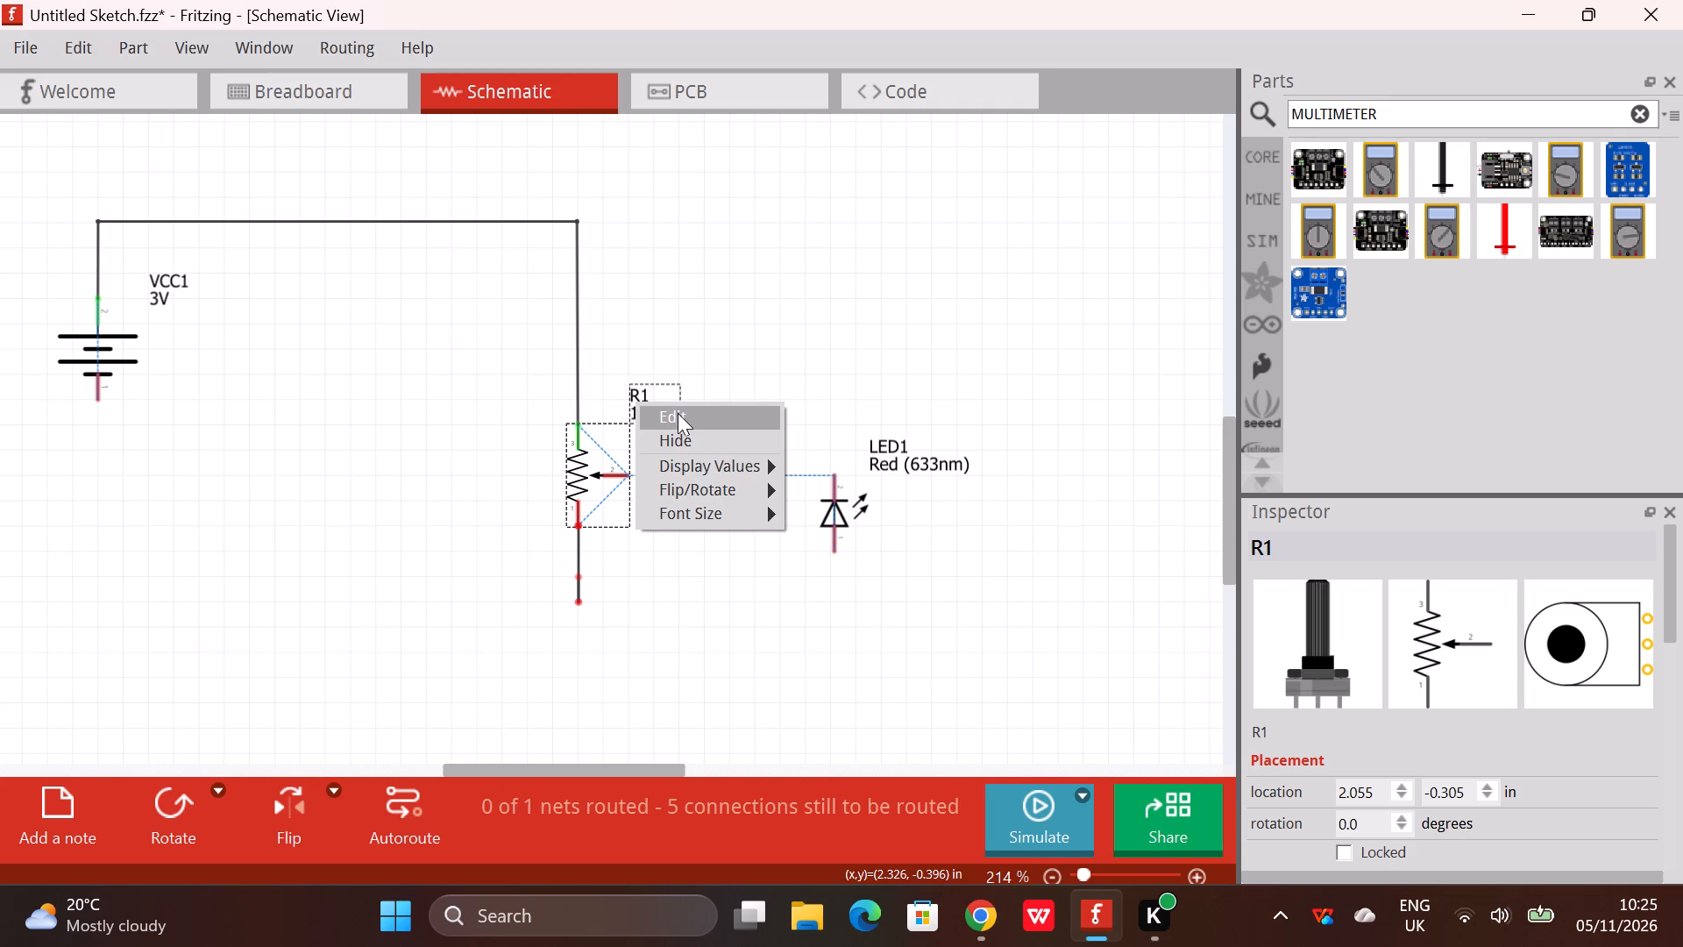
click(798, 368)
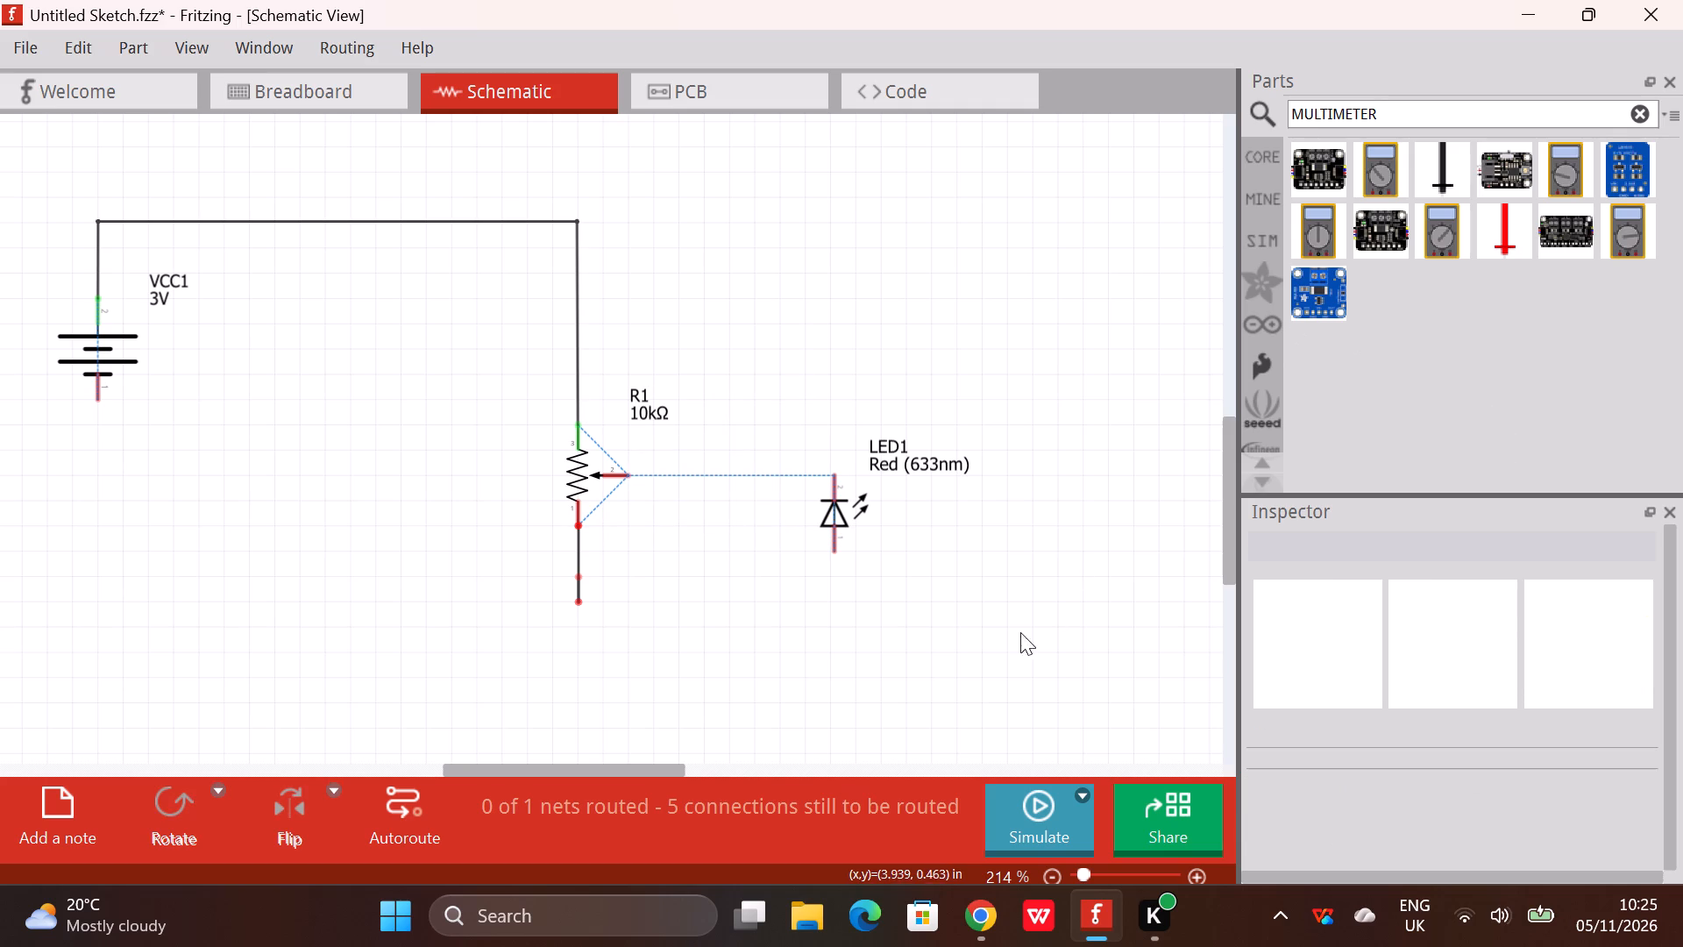
Extend the wire below R1's lower pin across to directly beneath battery VCC1, ending at about 0.20, 0.42 in.
click(580, 576)
drag(580, 576, 502, 582)
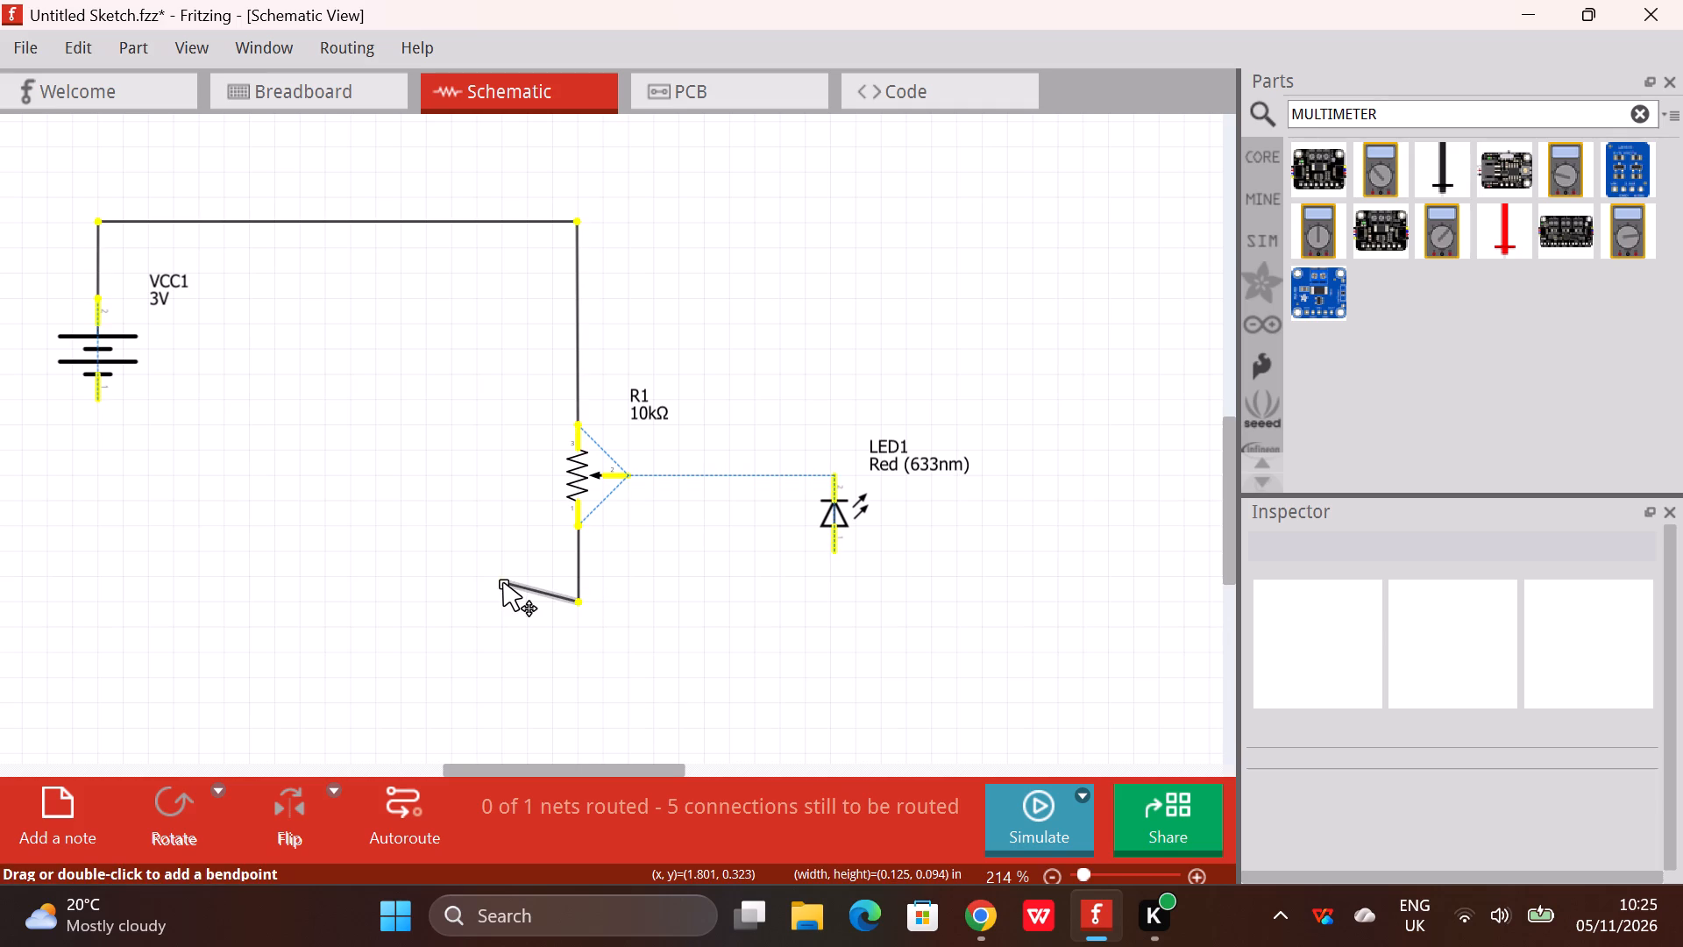
drag(502, 582, 102, 610)
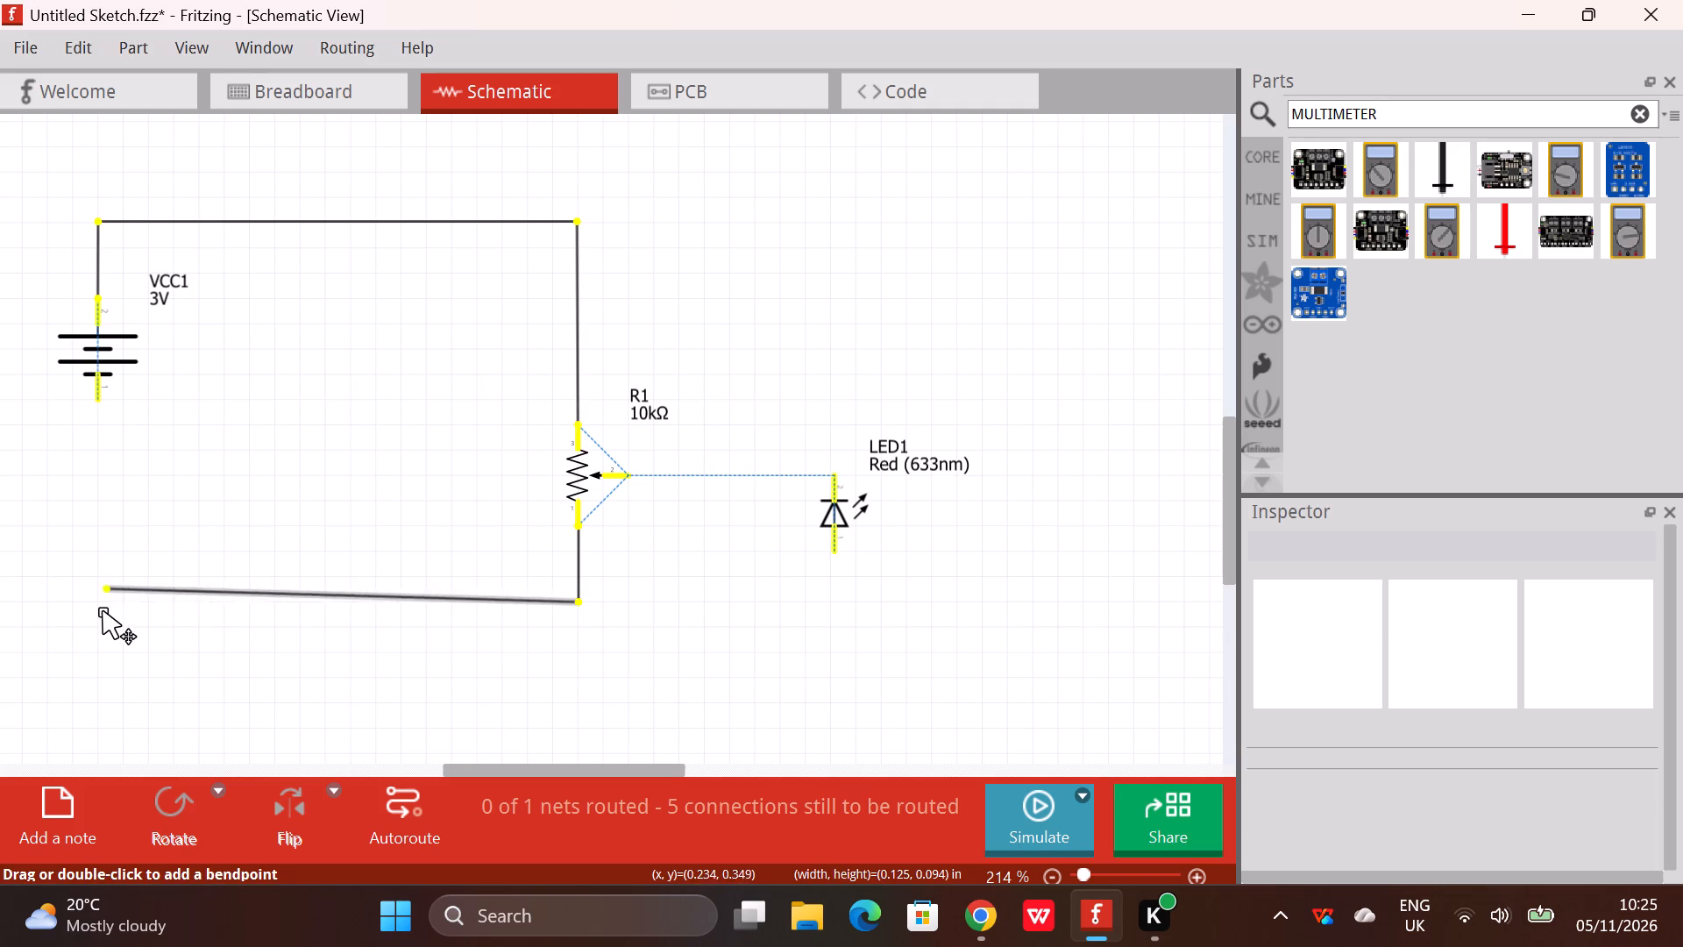
drag(102, 610, 85, 607)
click(85, 607)
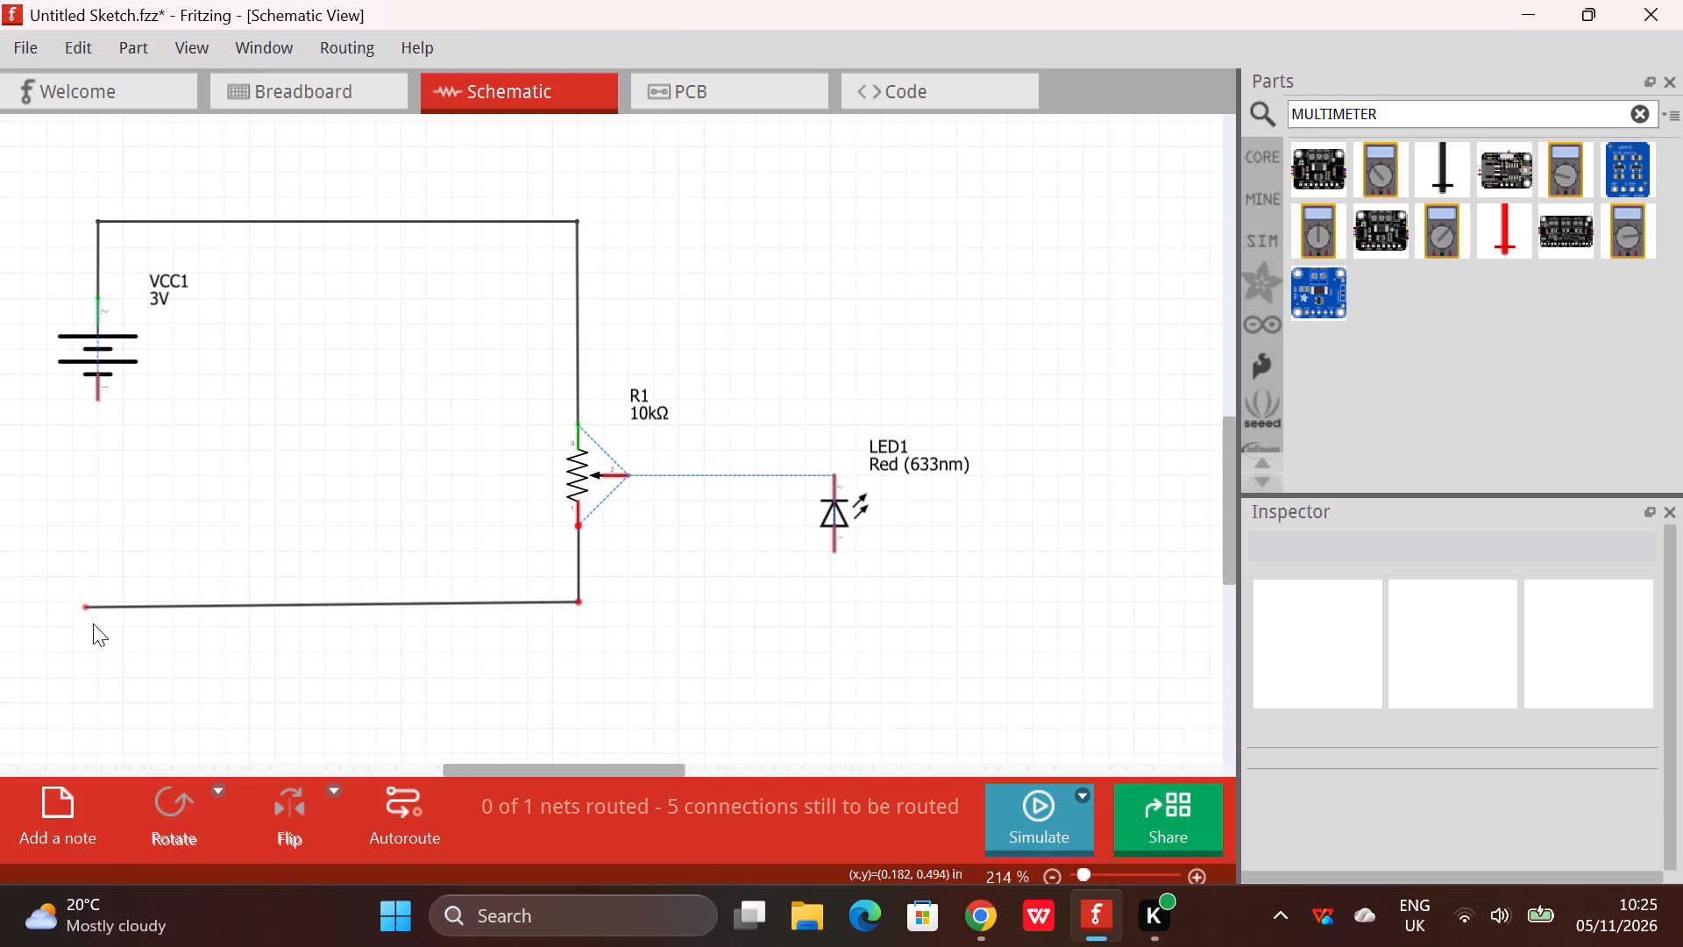
drag(84, 603, 105, 514)
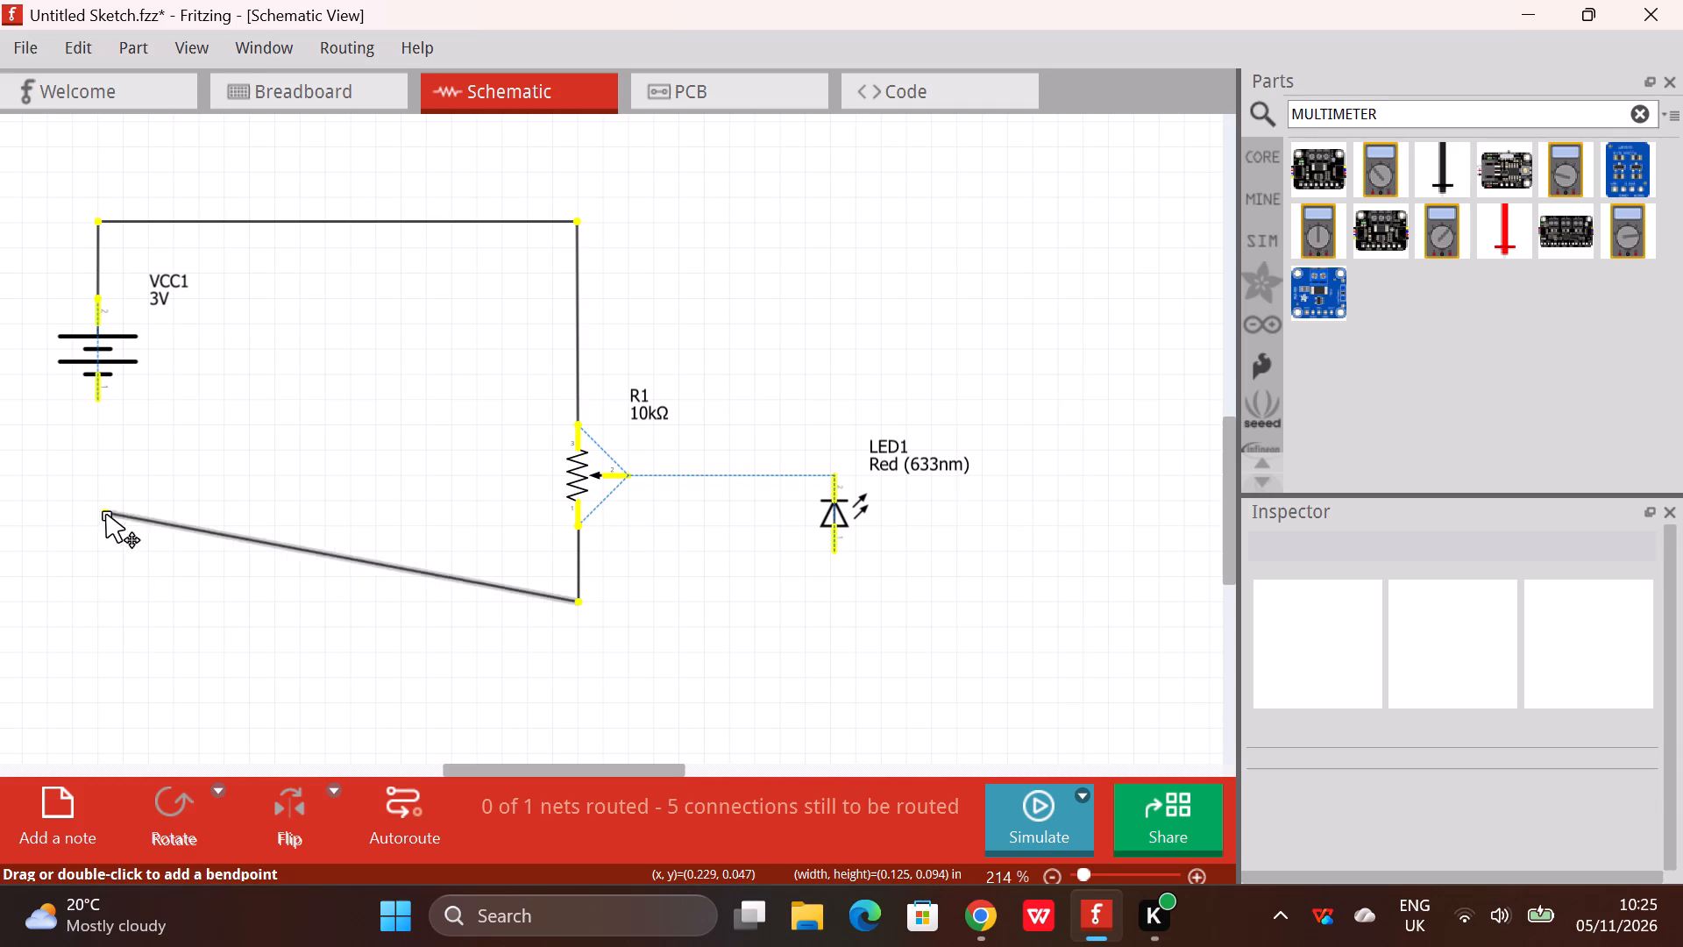
drag(105, 514, 102, 626)
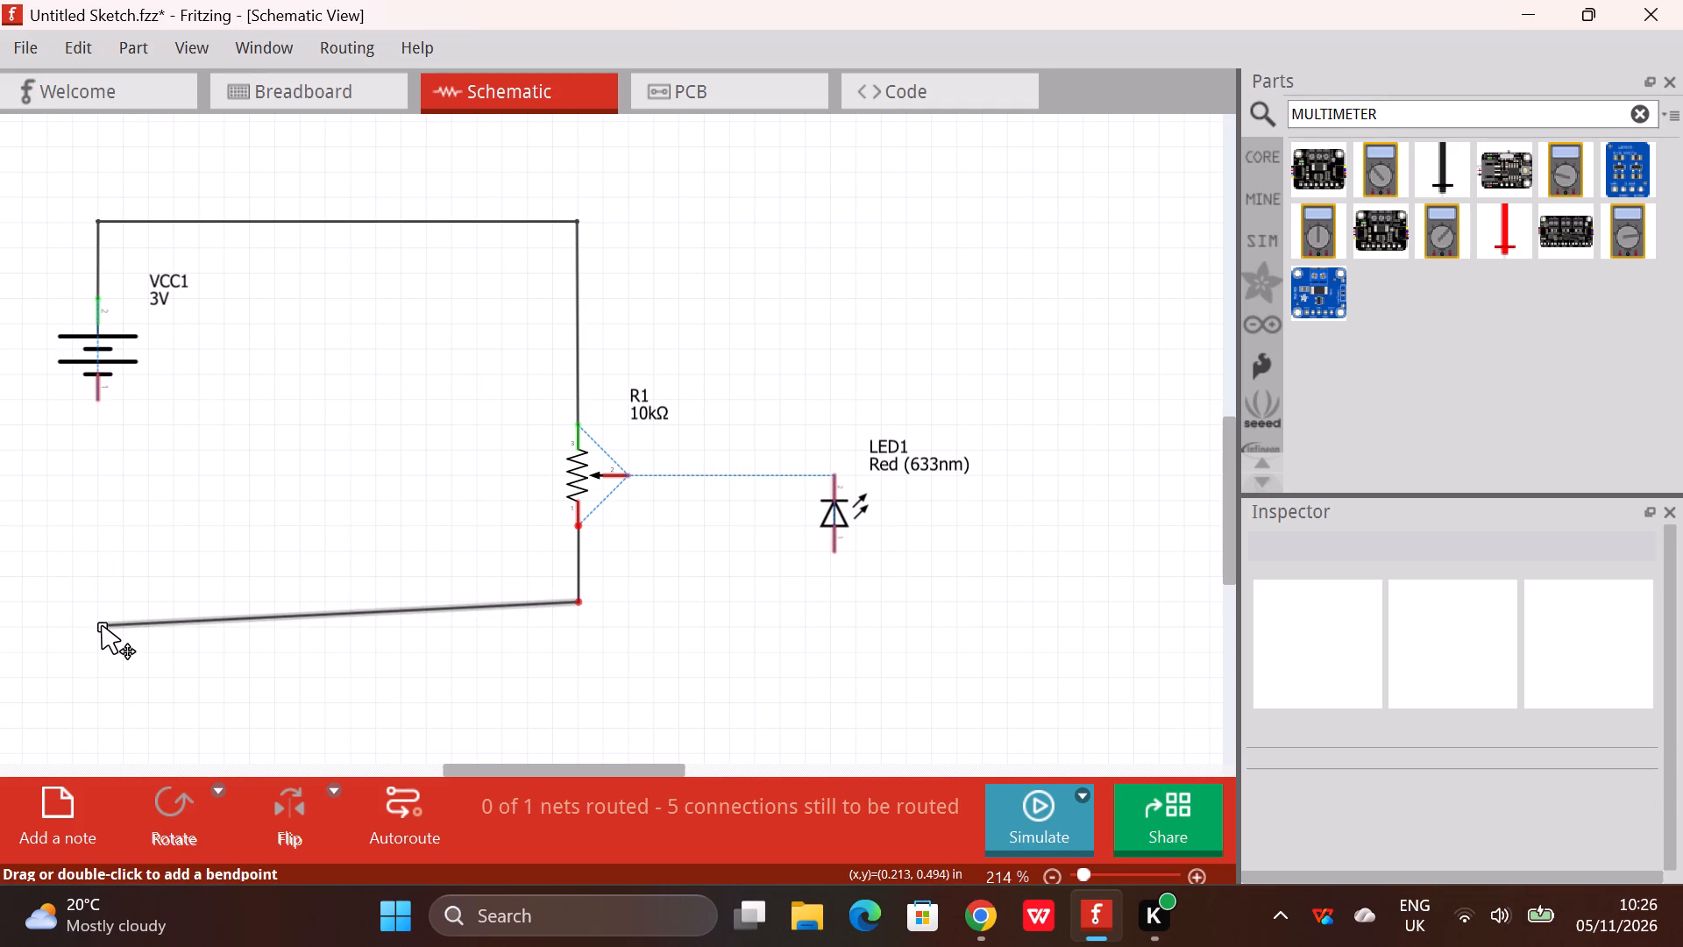
drag(101, 625, 99, 608)
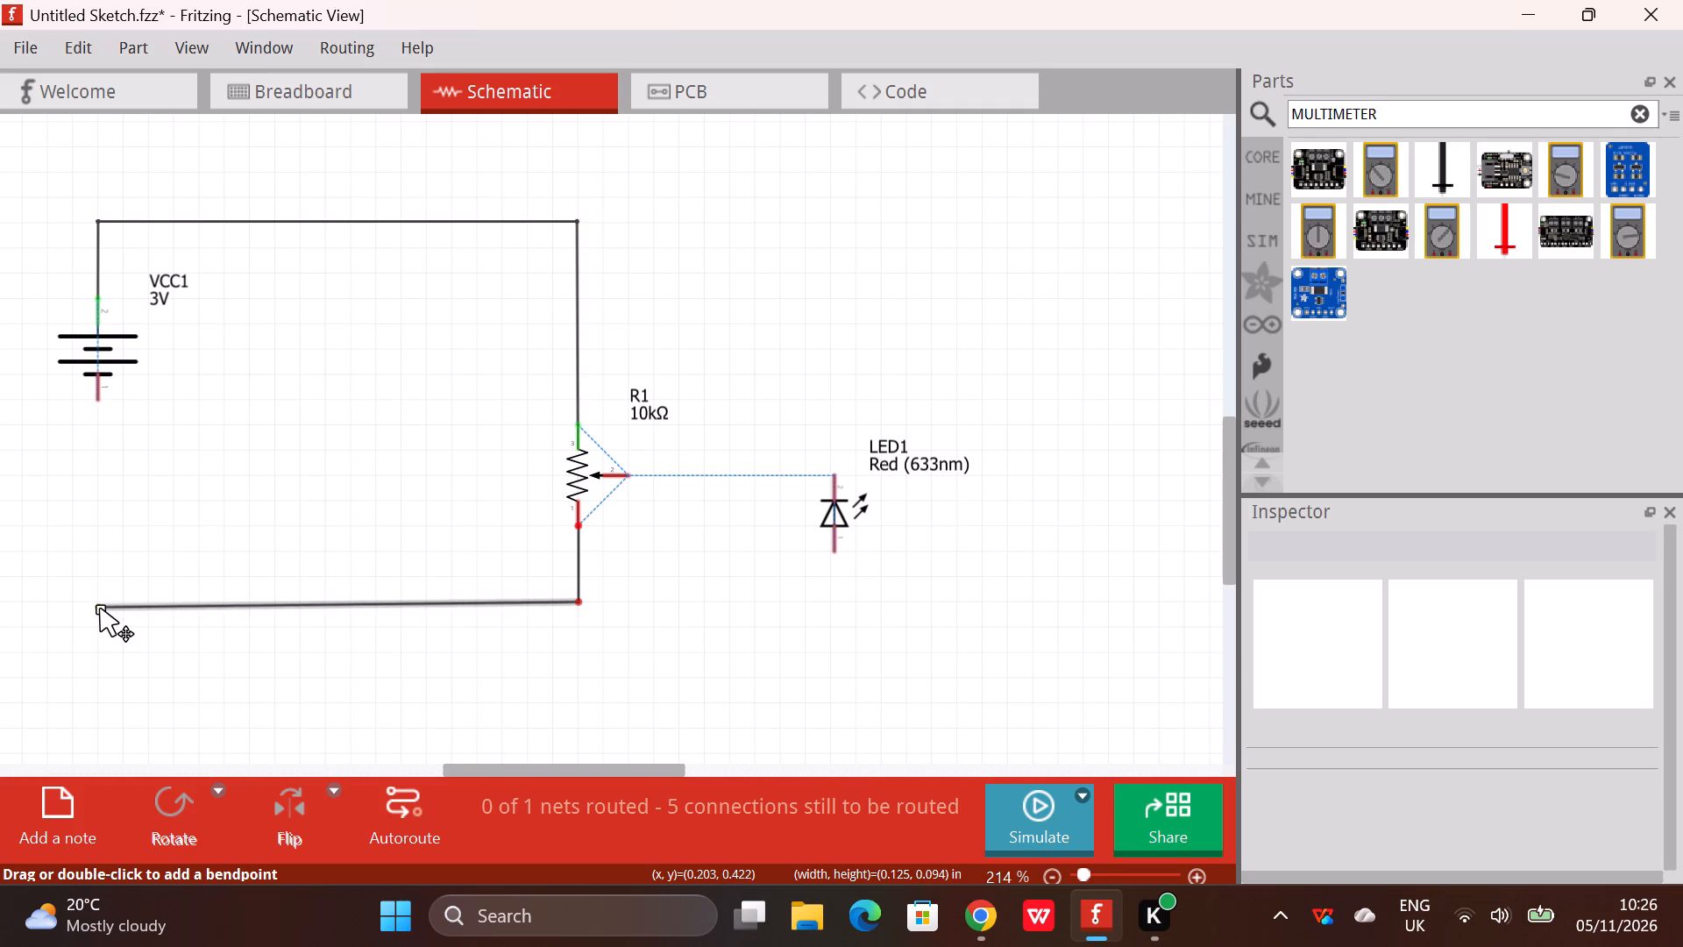
click(198, 497)
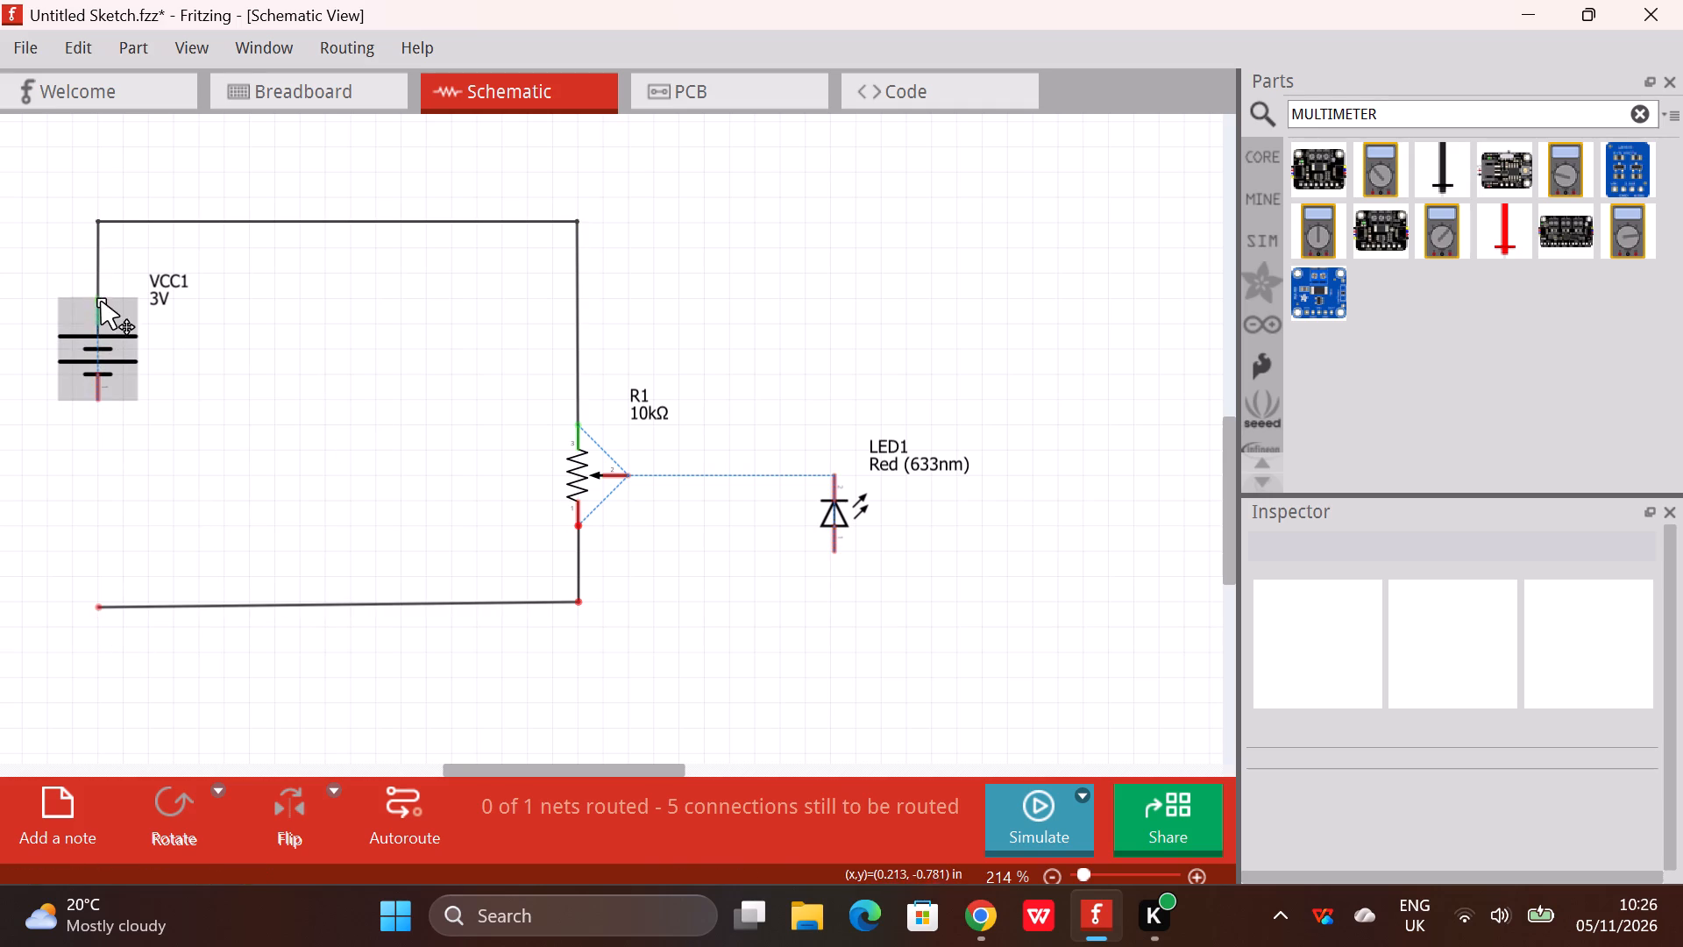
Pull the wire end off VCC1's upper pin and join it to the lower wire's end beneath the battery.
drag(95, 295, 82, 494)
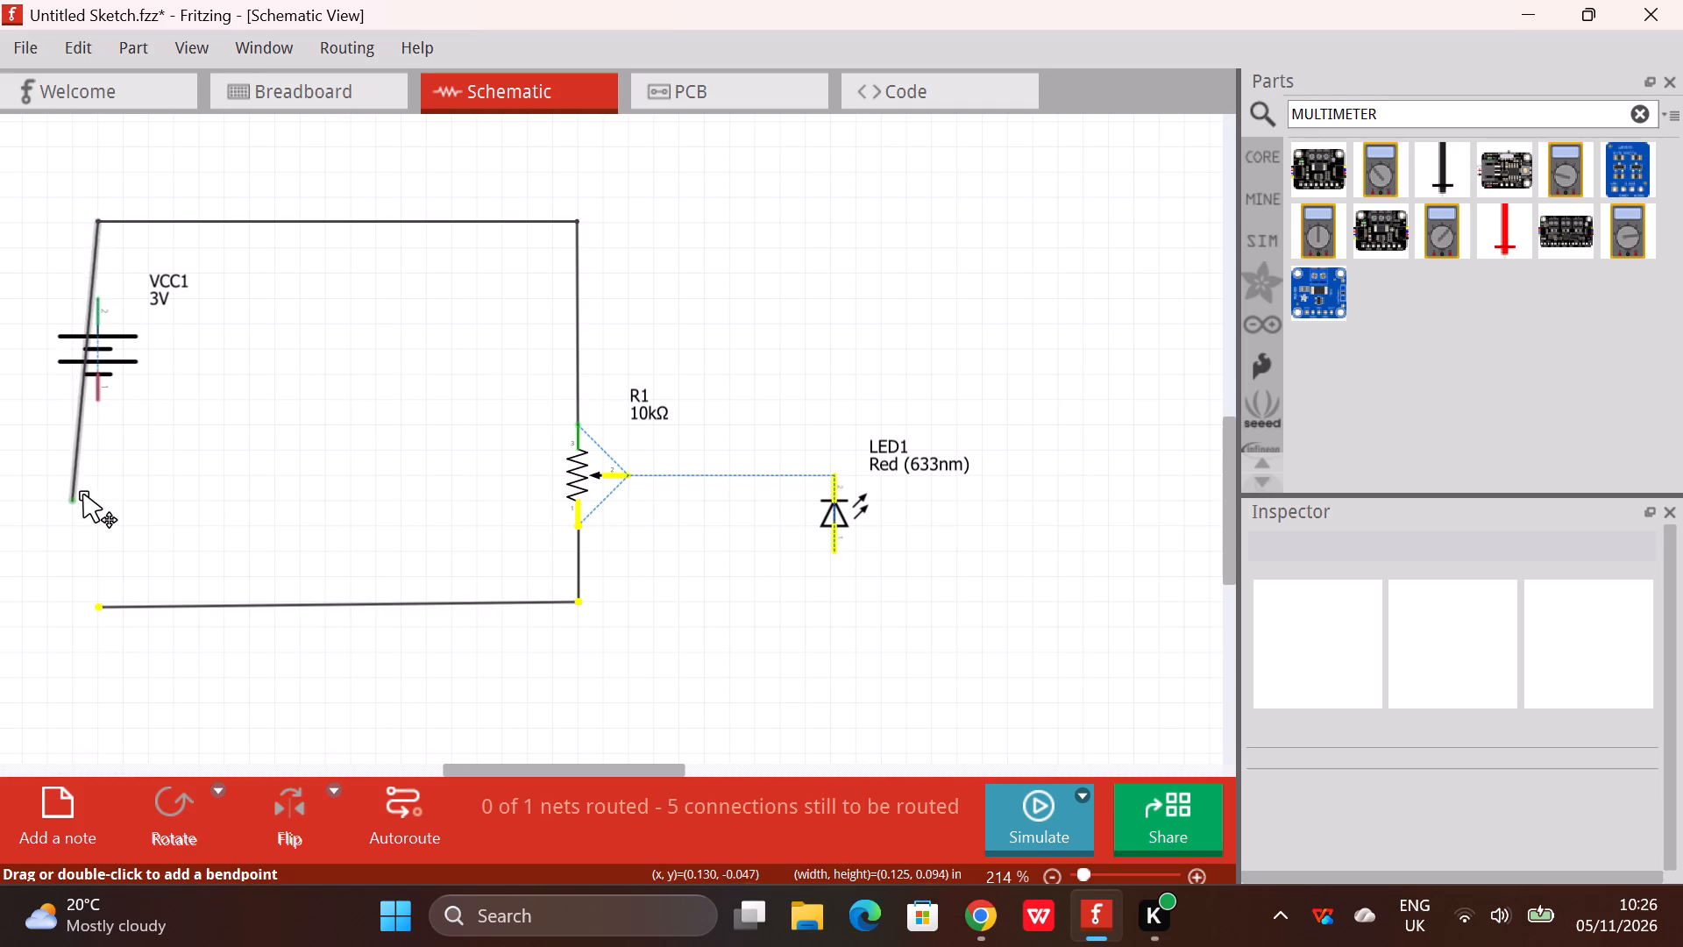
drag(82, 494, 91, 598)
click(224, 474)
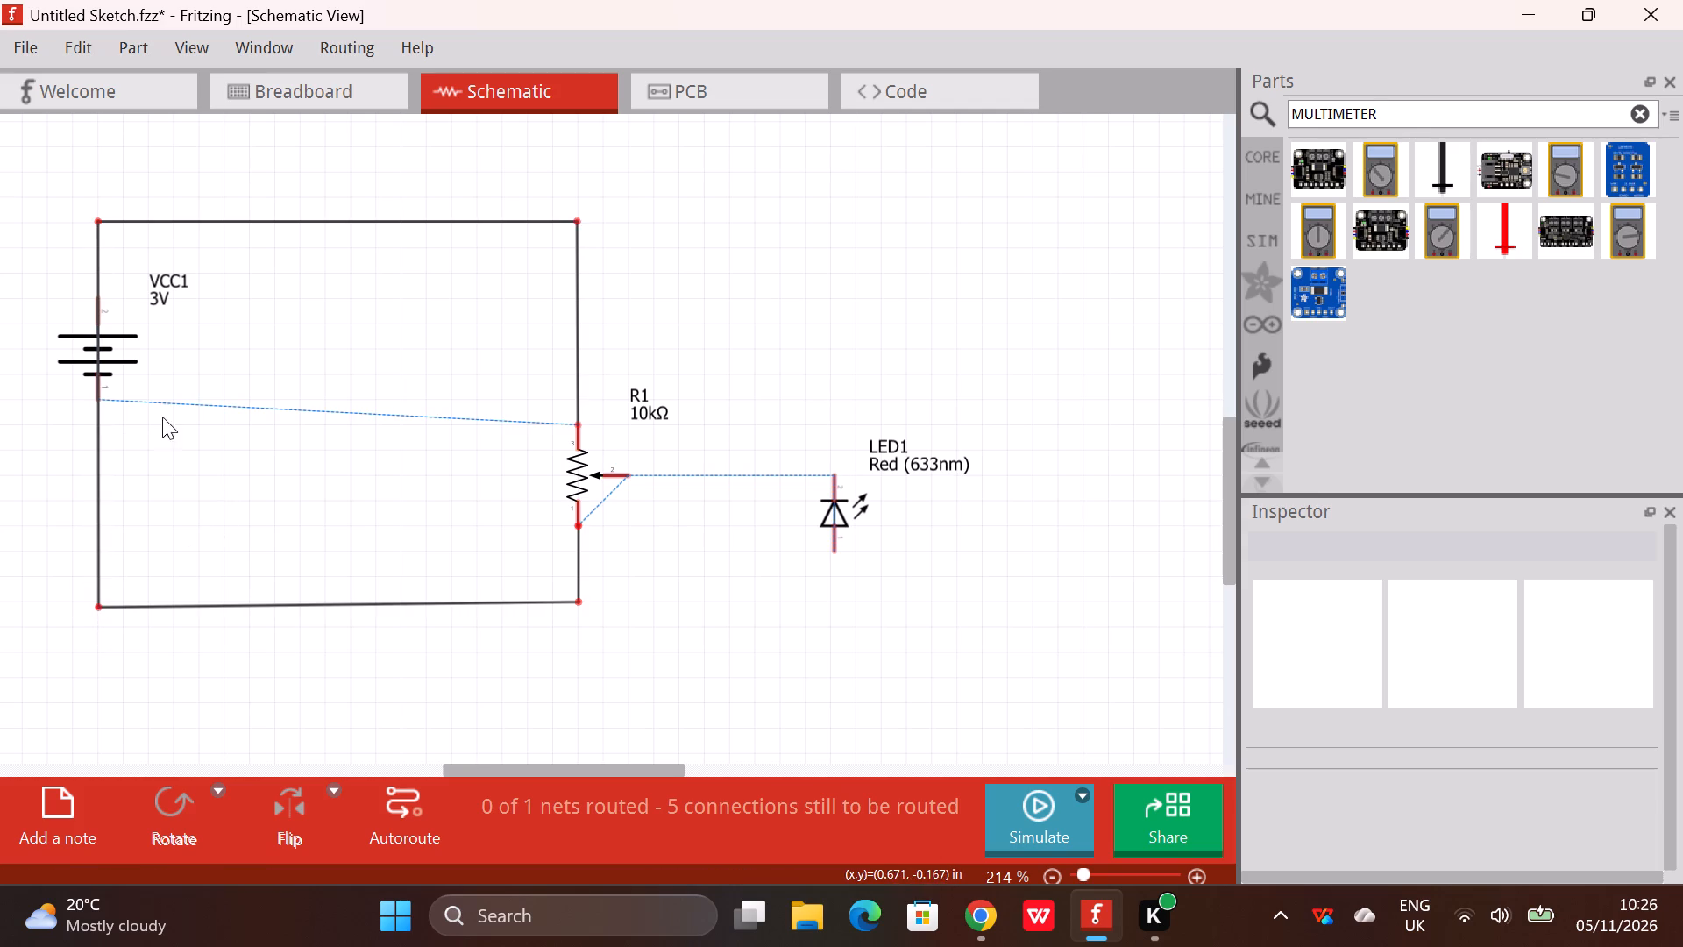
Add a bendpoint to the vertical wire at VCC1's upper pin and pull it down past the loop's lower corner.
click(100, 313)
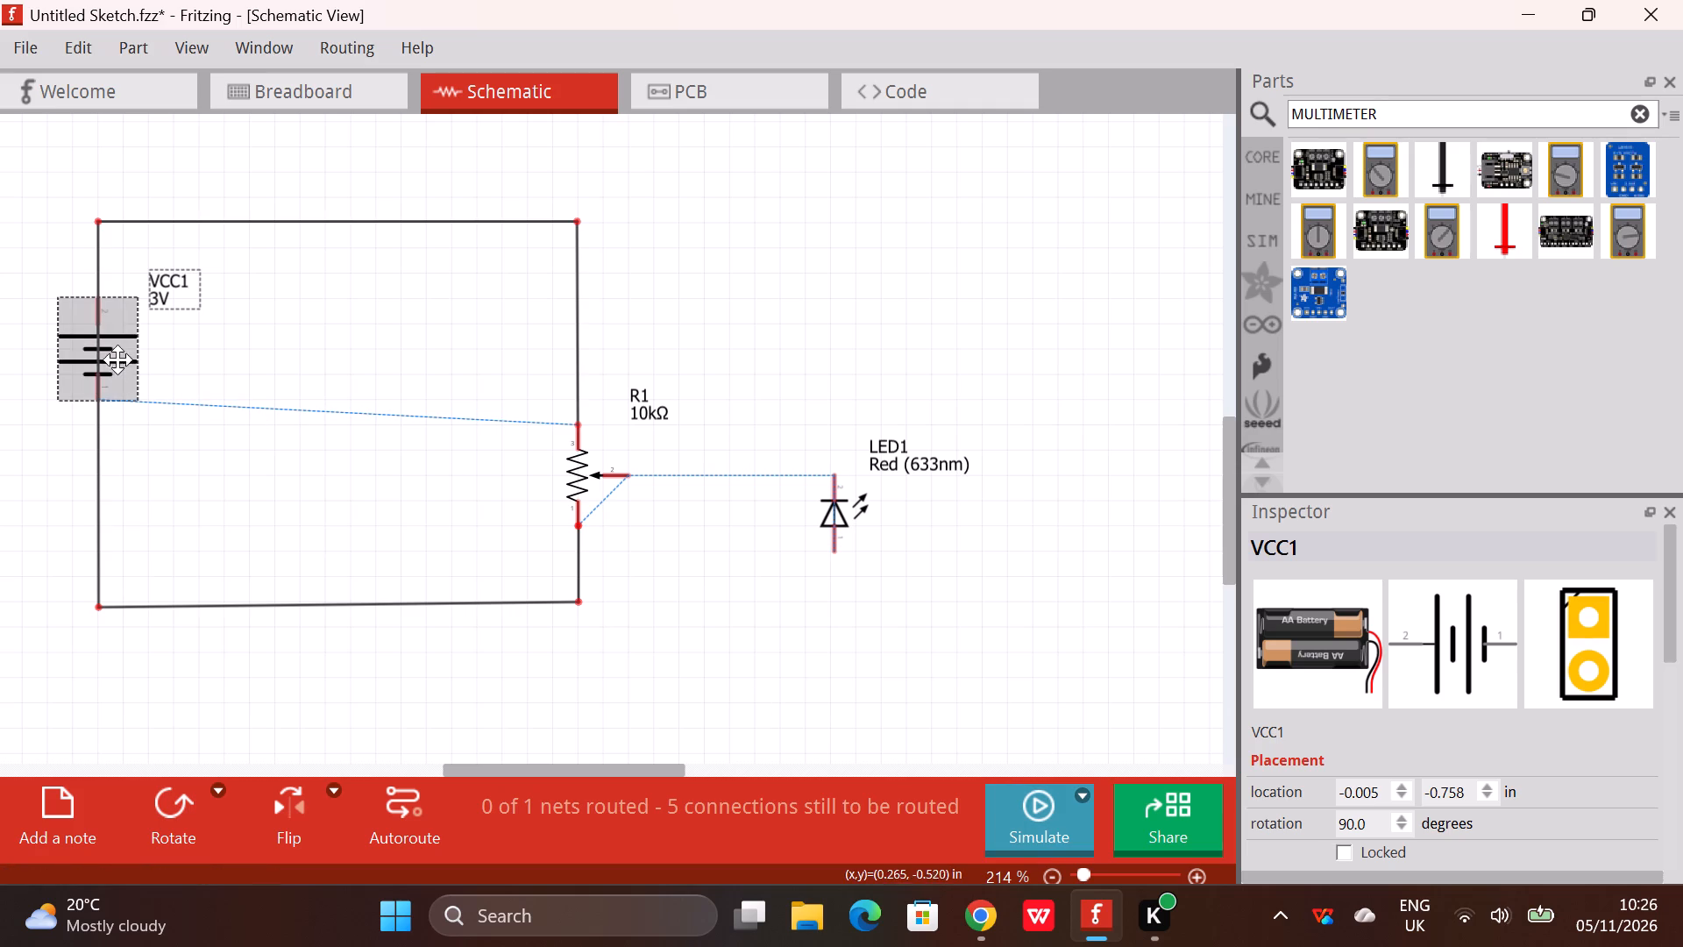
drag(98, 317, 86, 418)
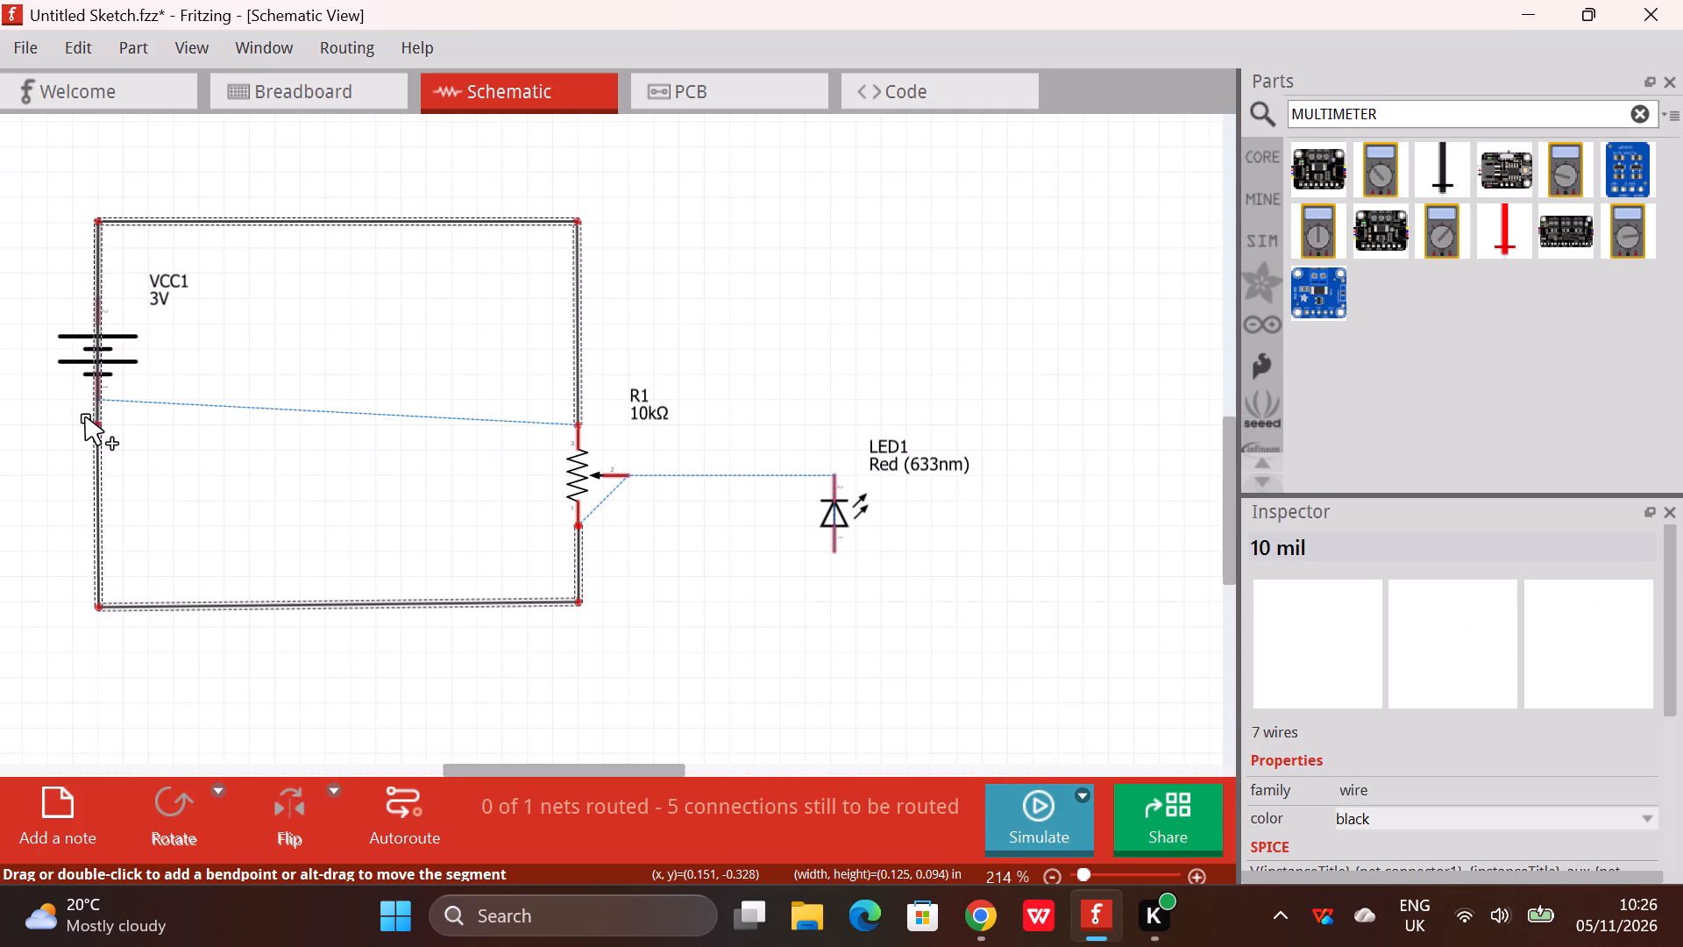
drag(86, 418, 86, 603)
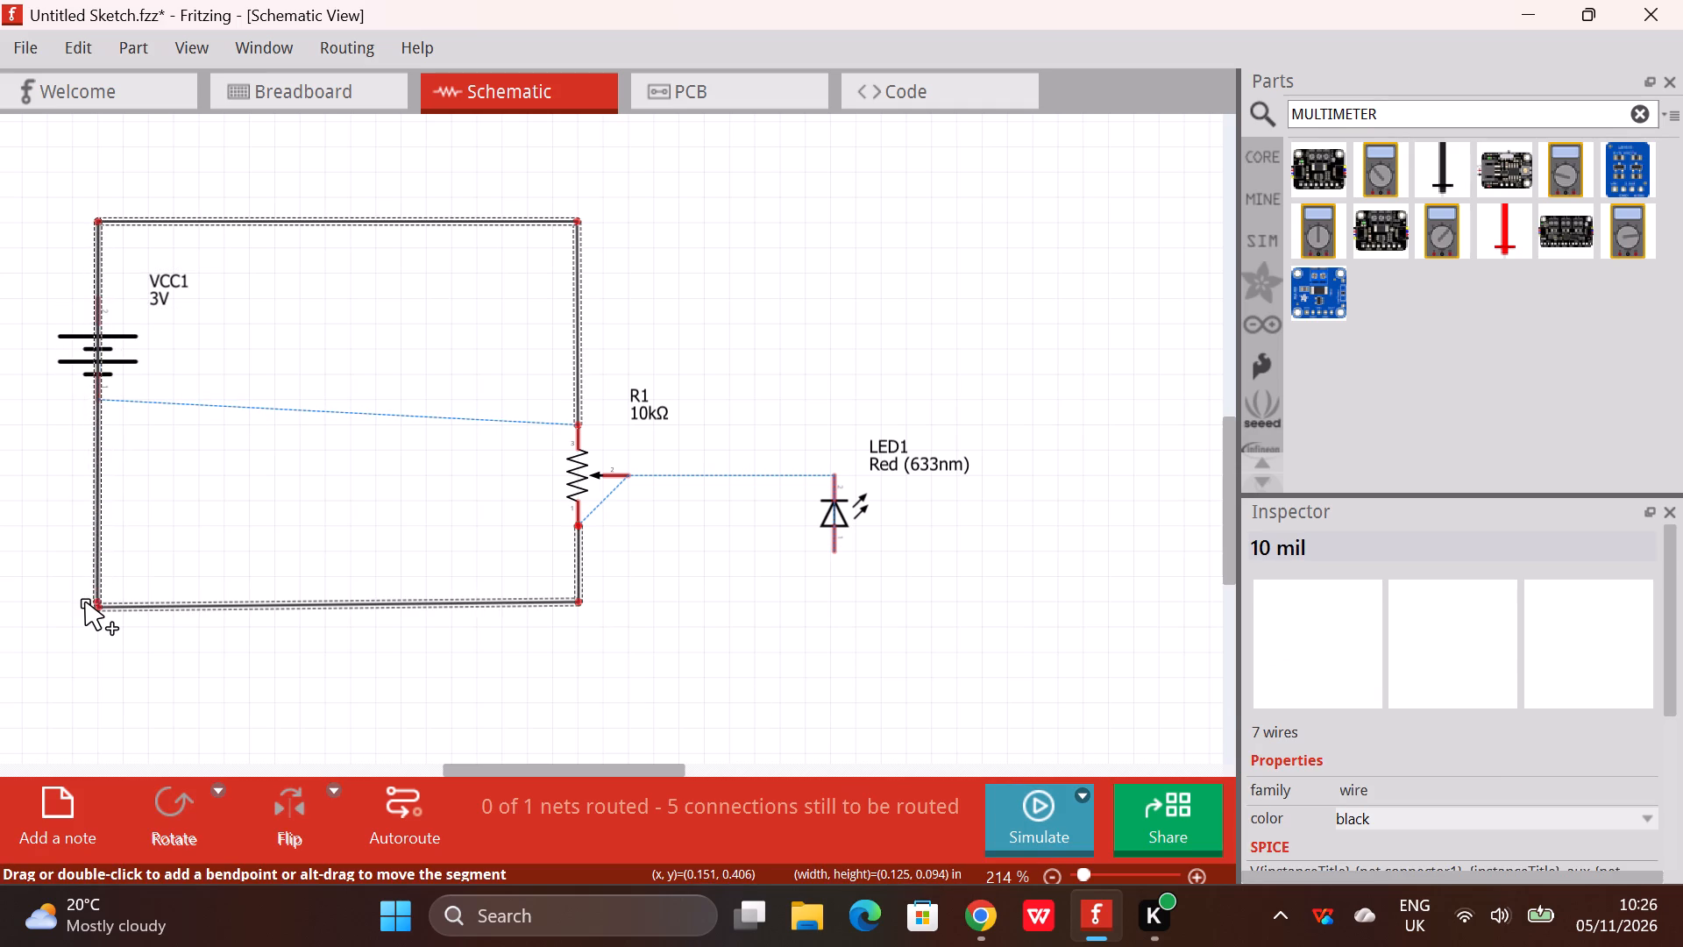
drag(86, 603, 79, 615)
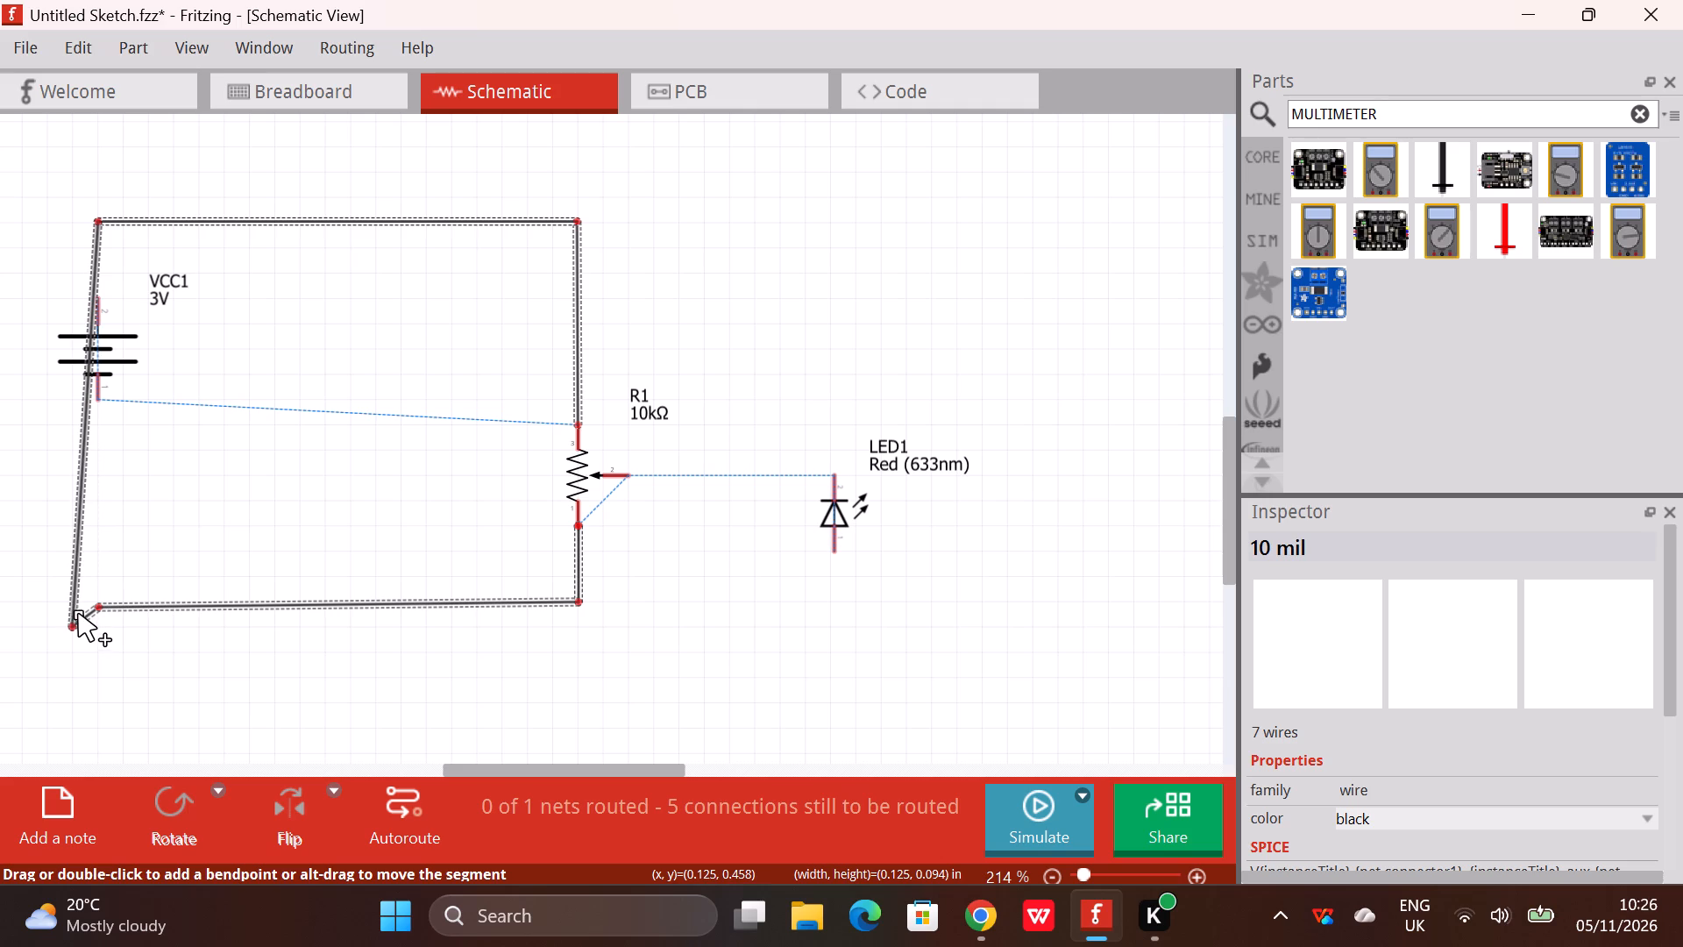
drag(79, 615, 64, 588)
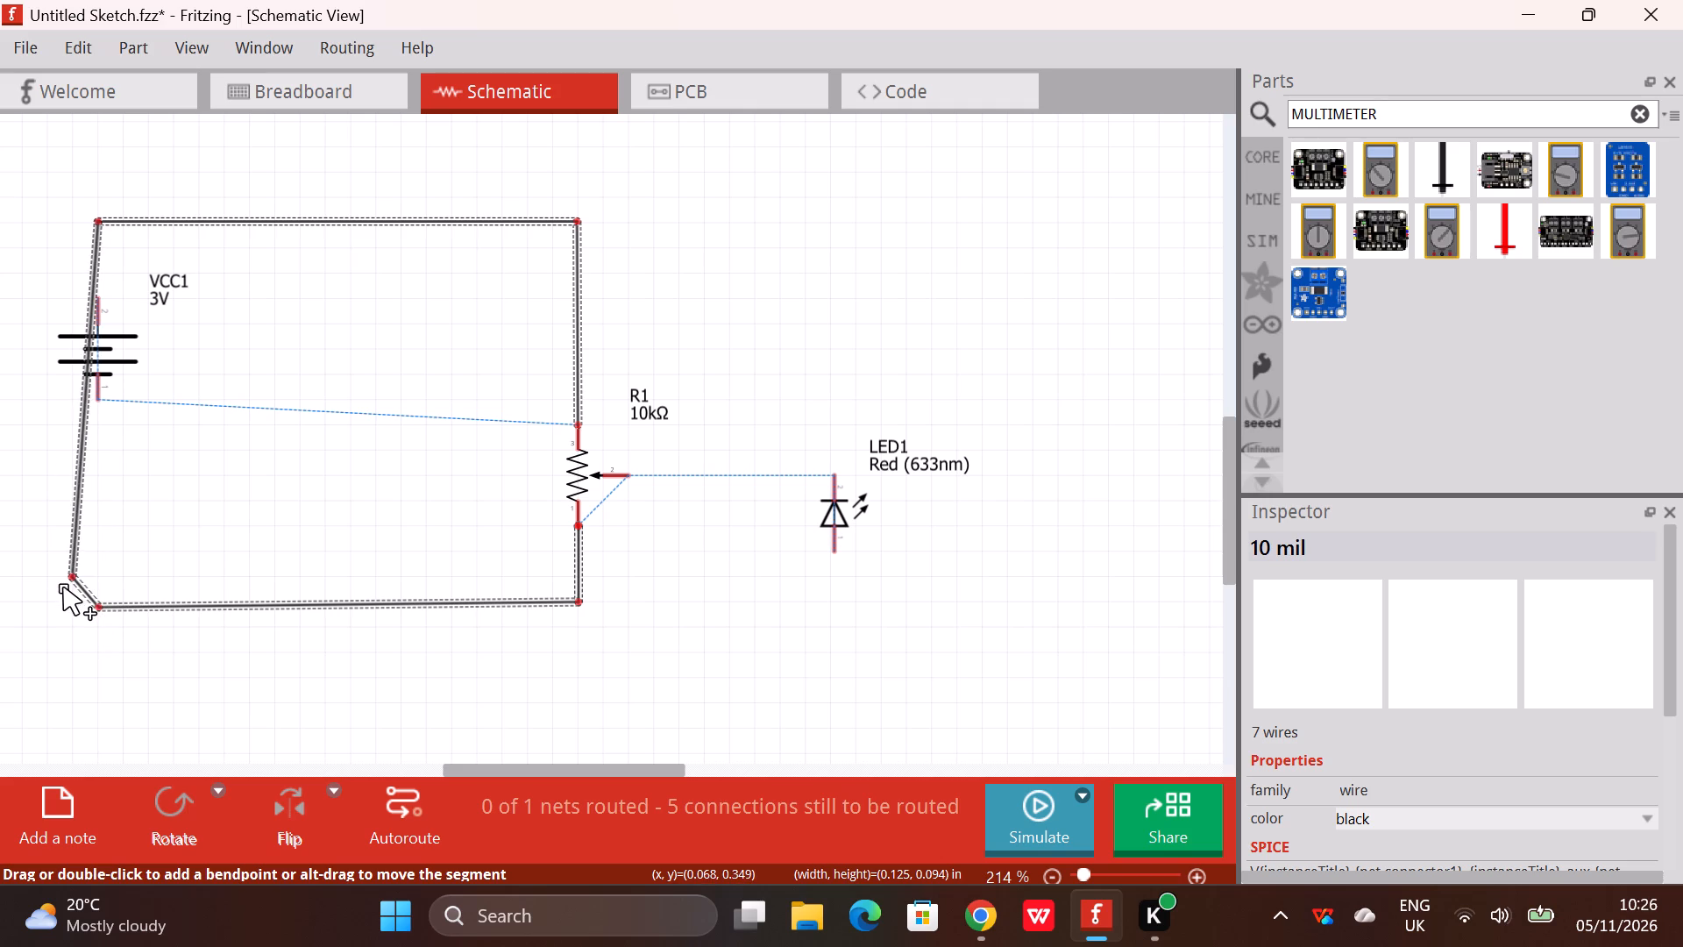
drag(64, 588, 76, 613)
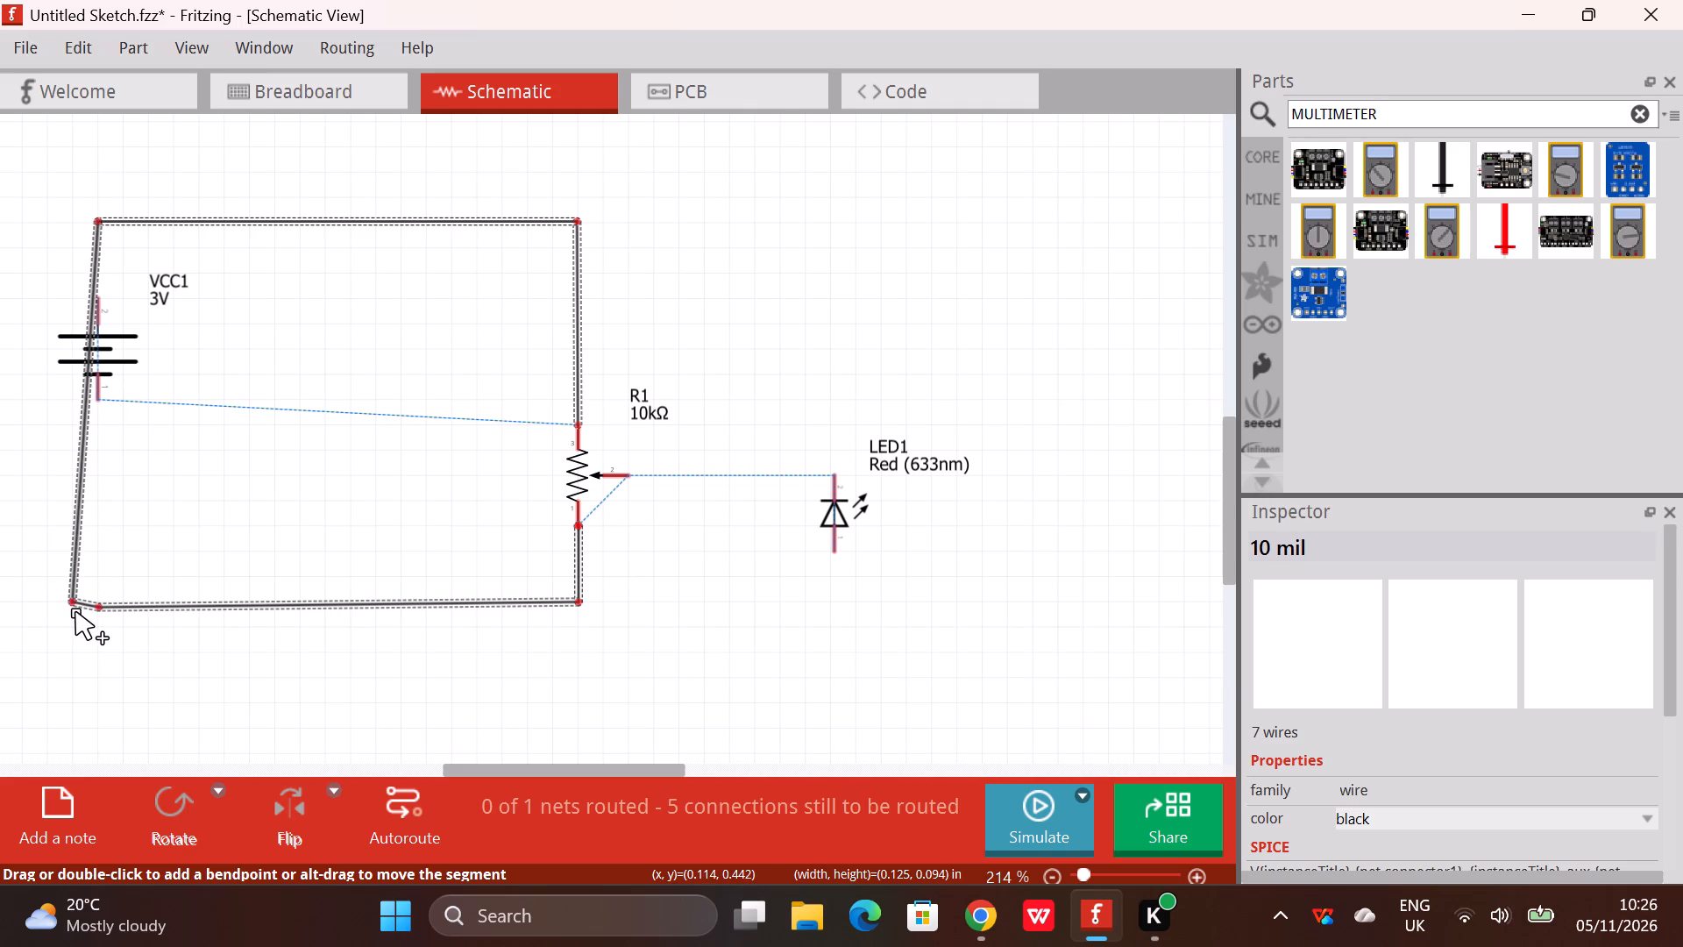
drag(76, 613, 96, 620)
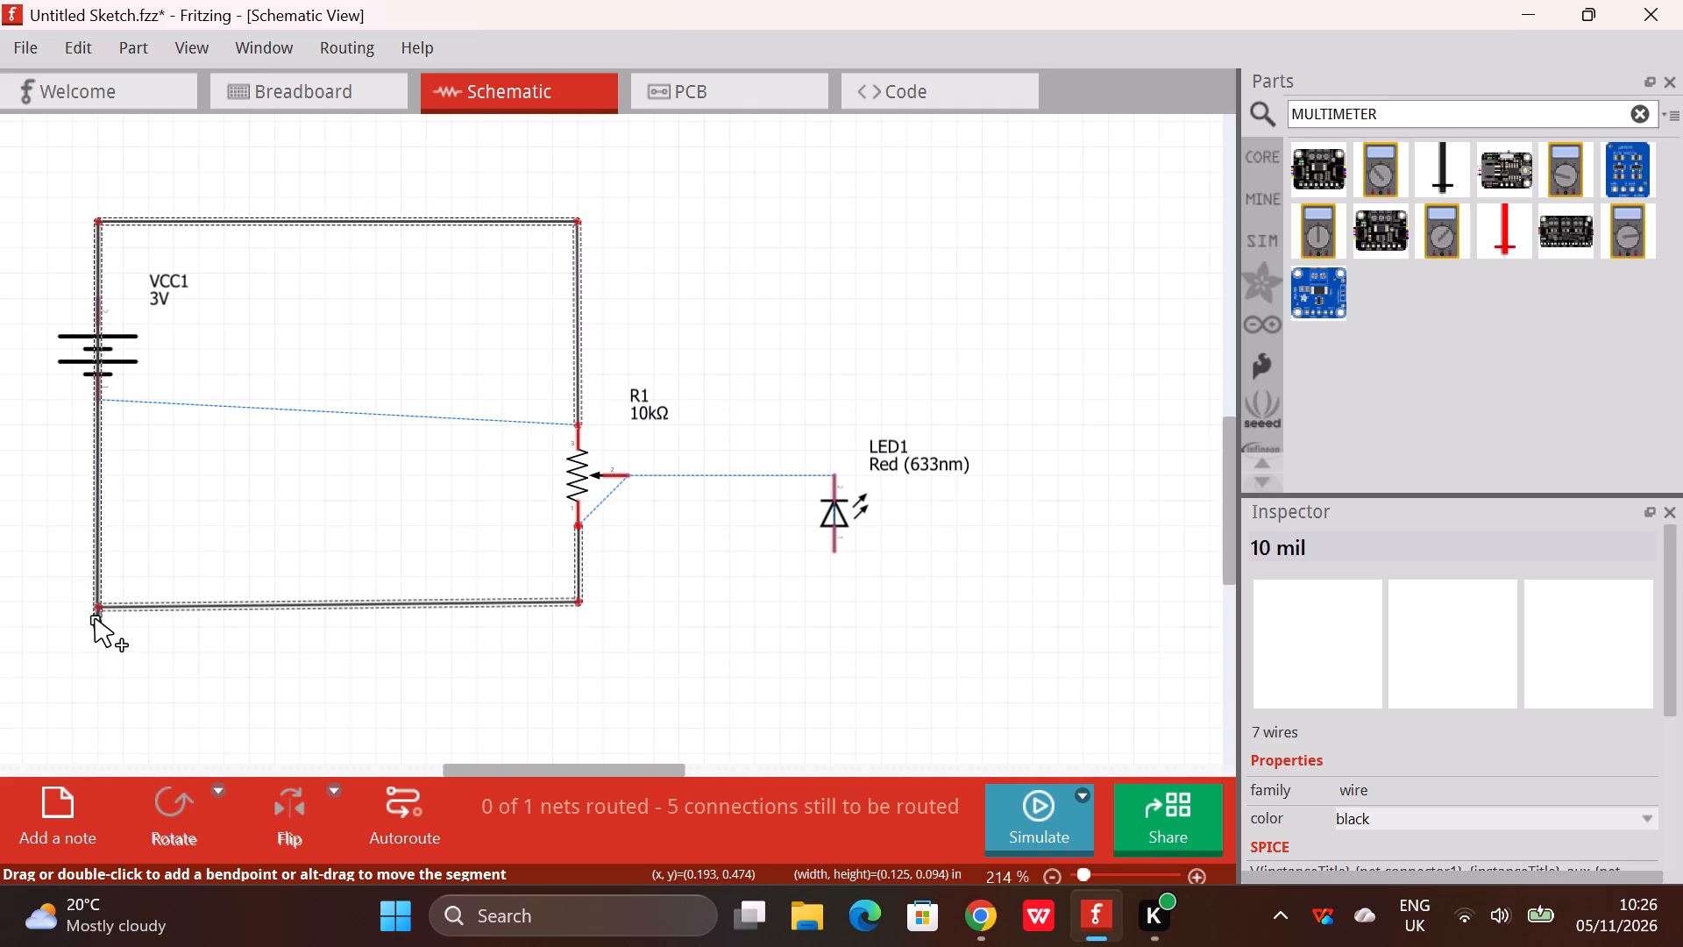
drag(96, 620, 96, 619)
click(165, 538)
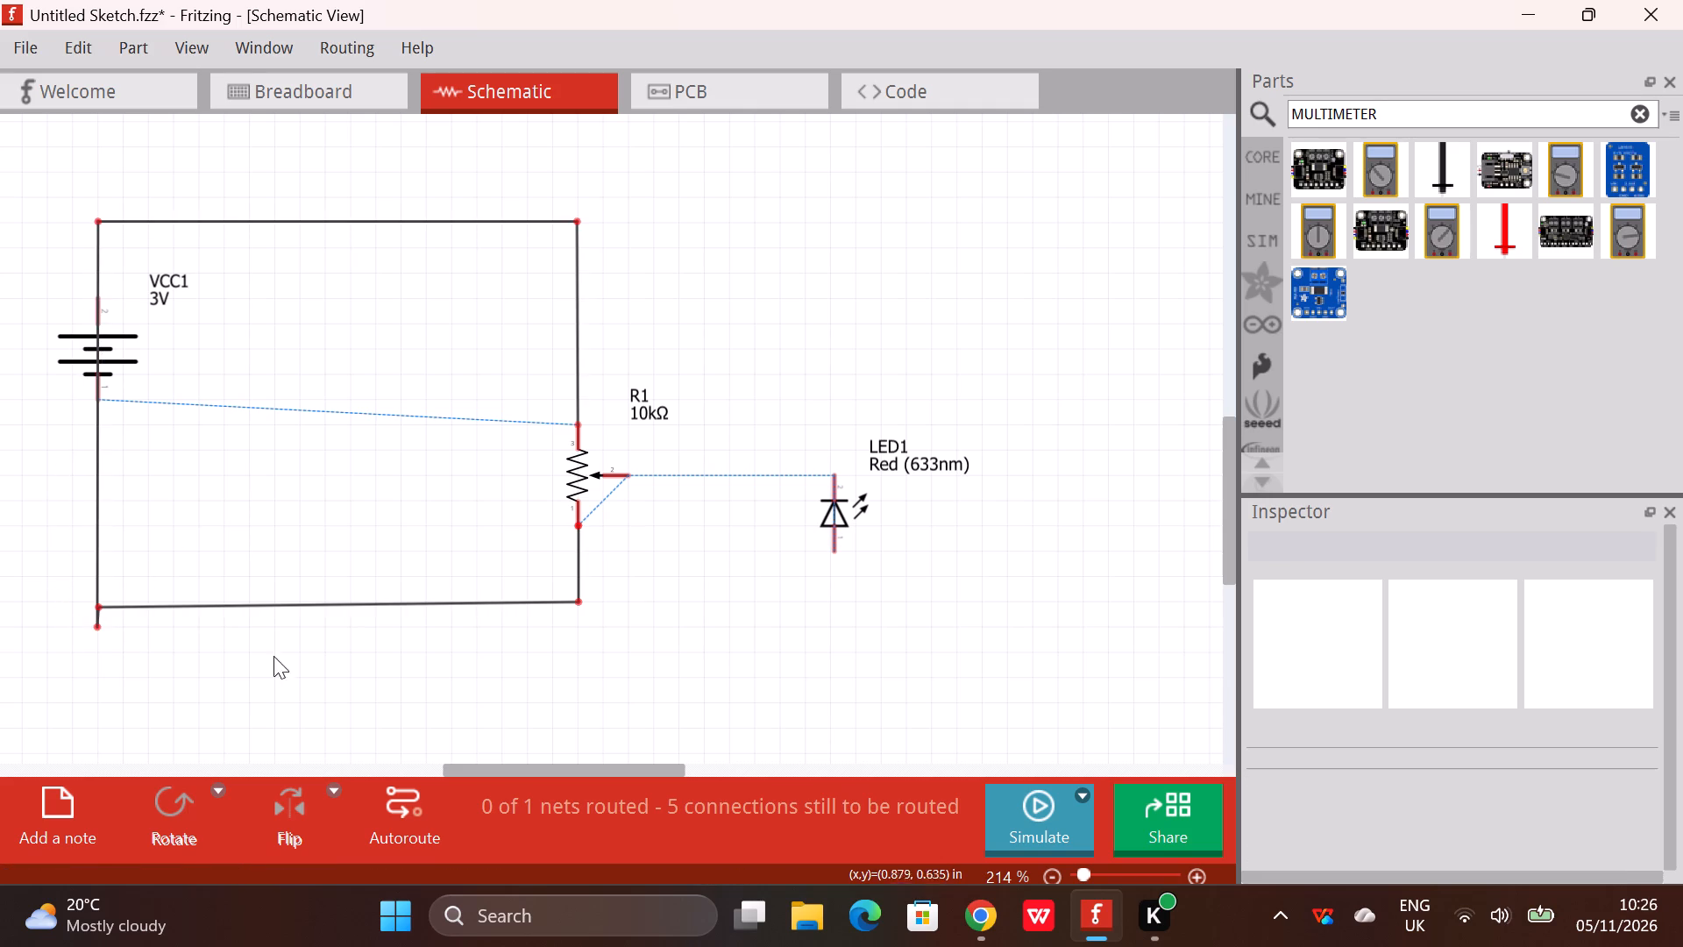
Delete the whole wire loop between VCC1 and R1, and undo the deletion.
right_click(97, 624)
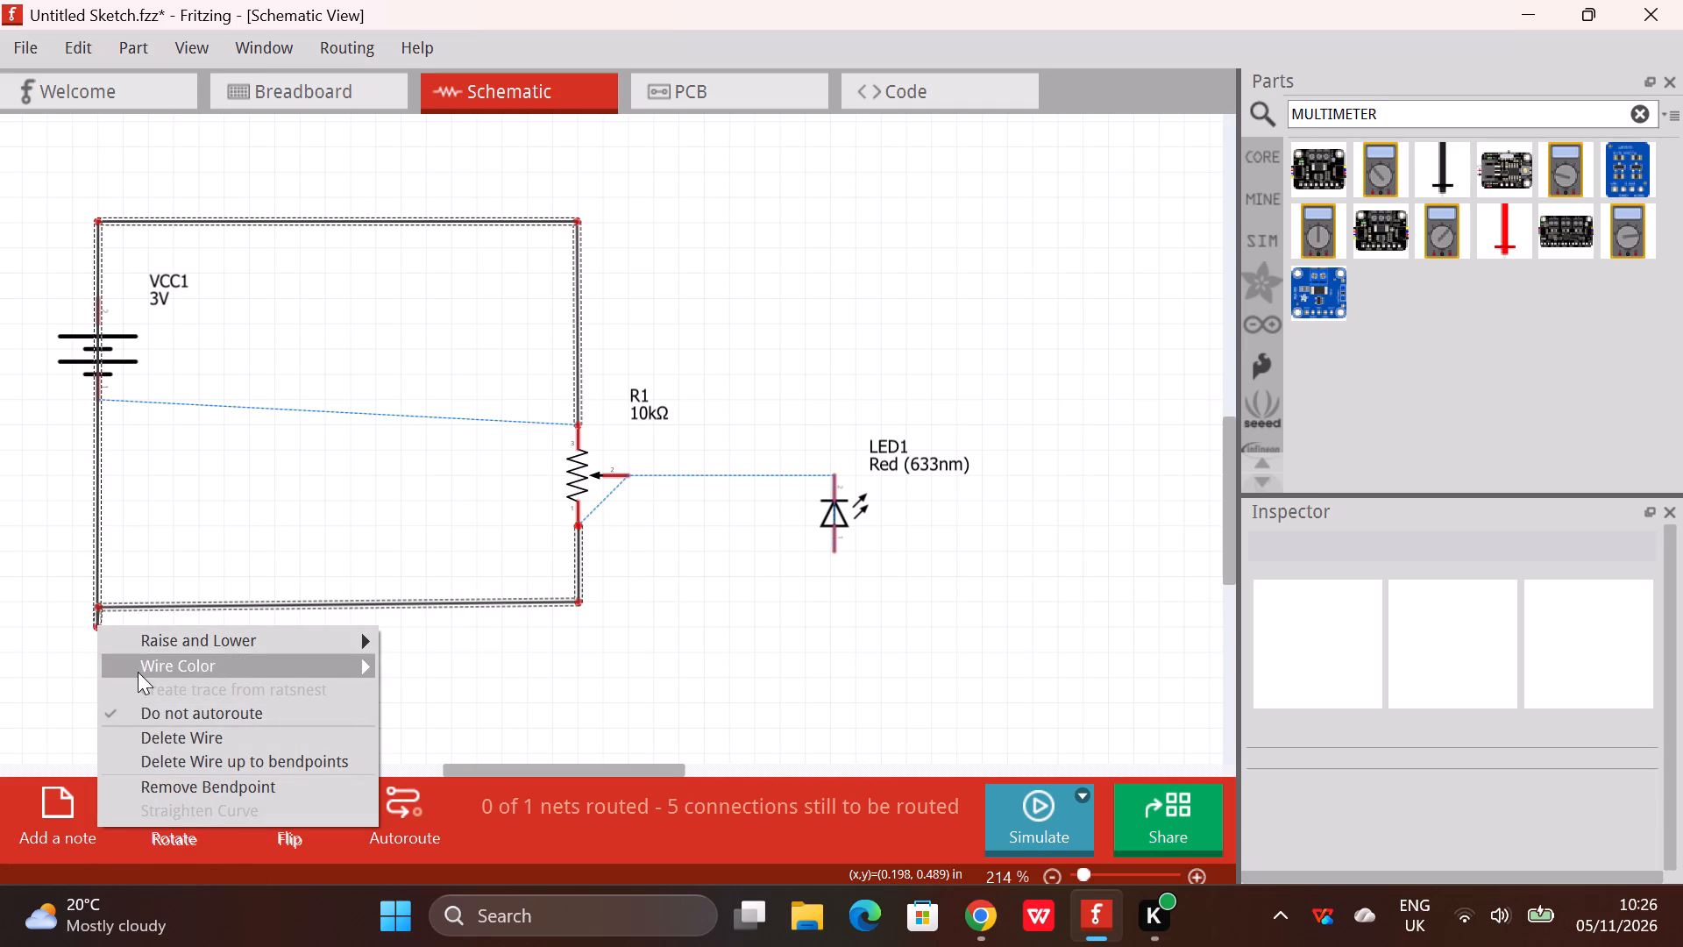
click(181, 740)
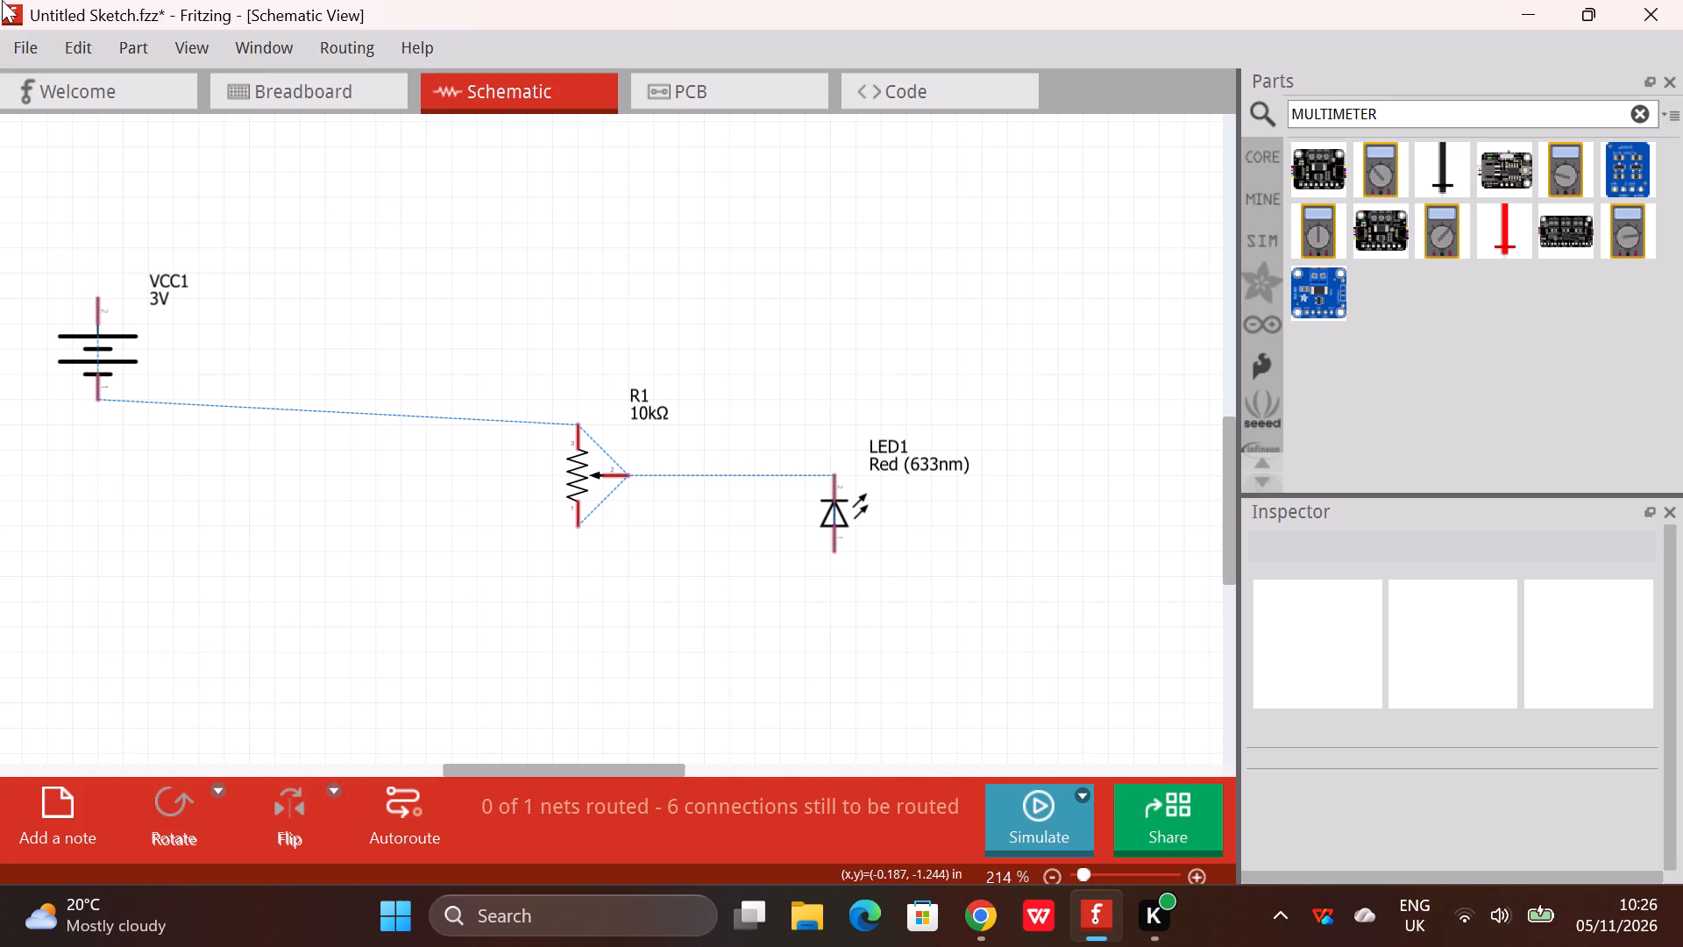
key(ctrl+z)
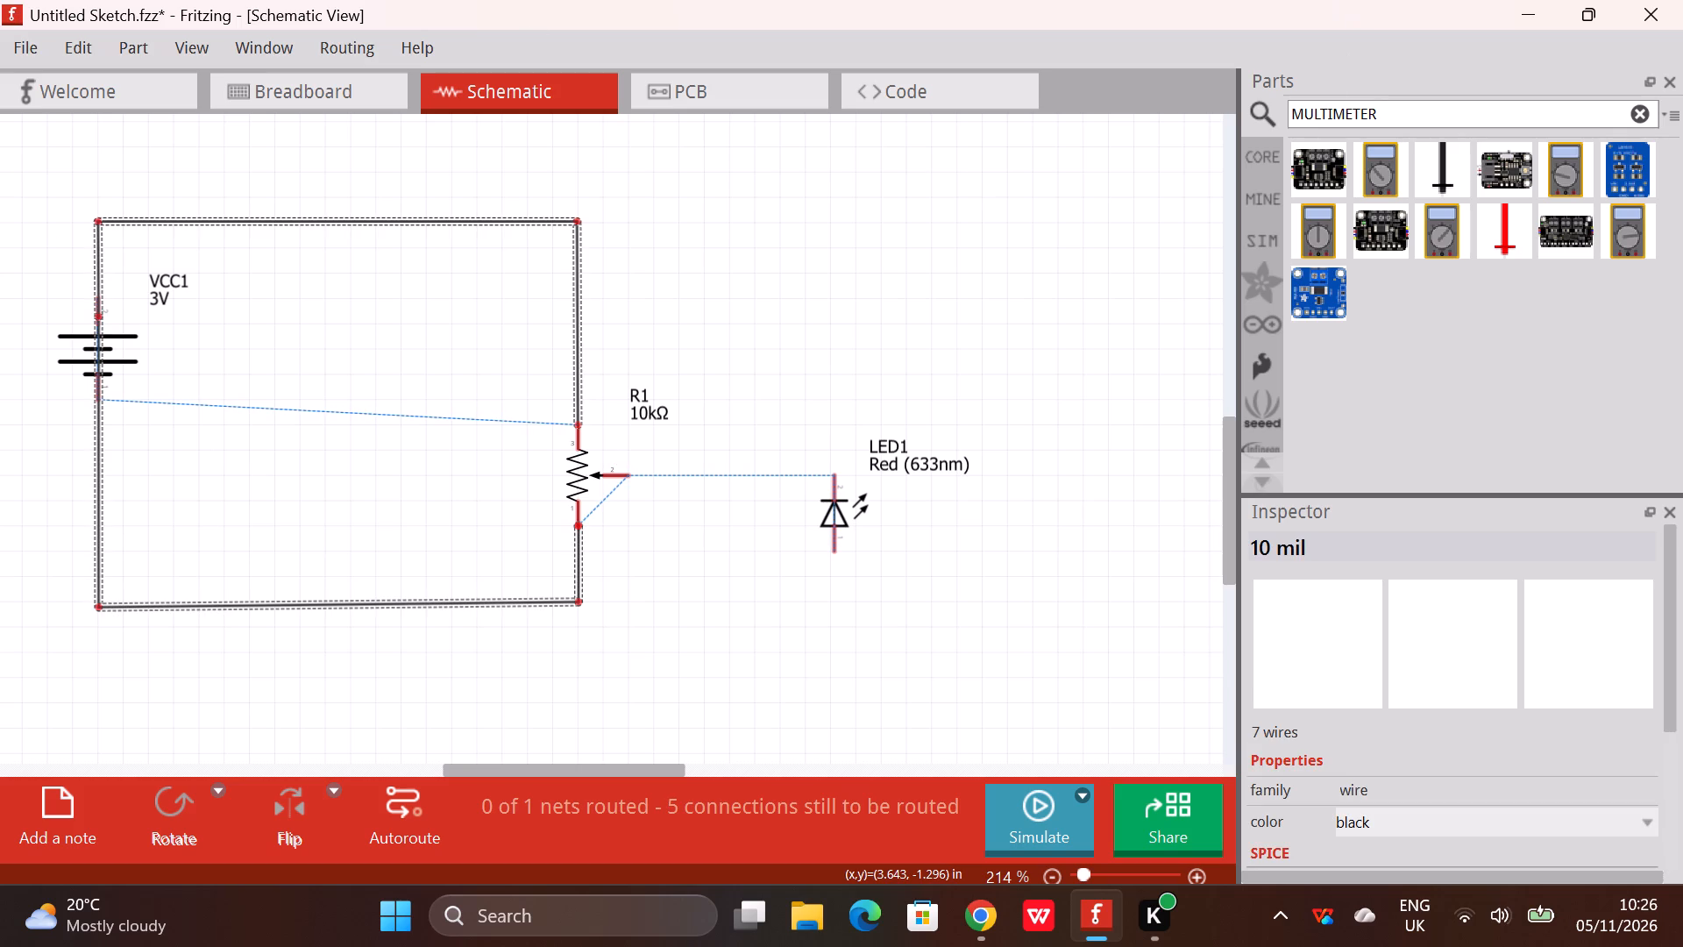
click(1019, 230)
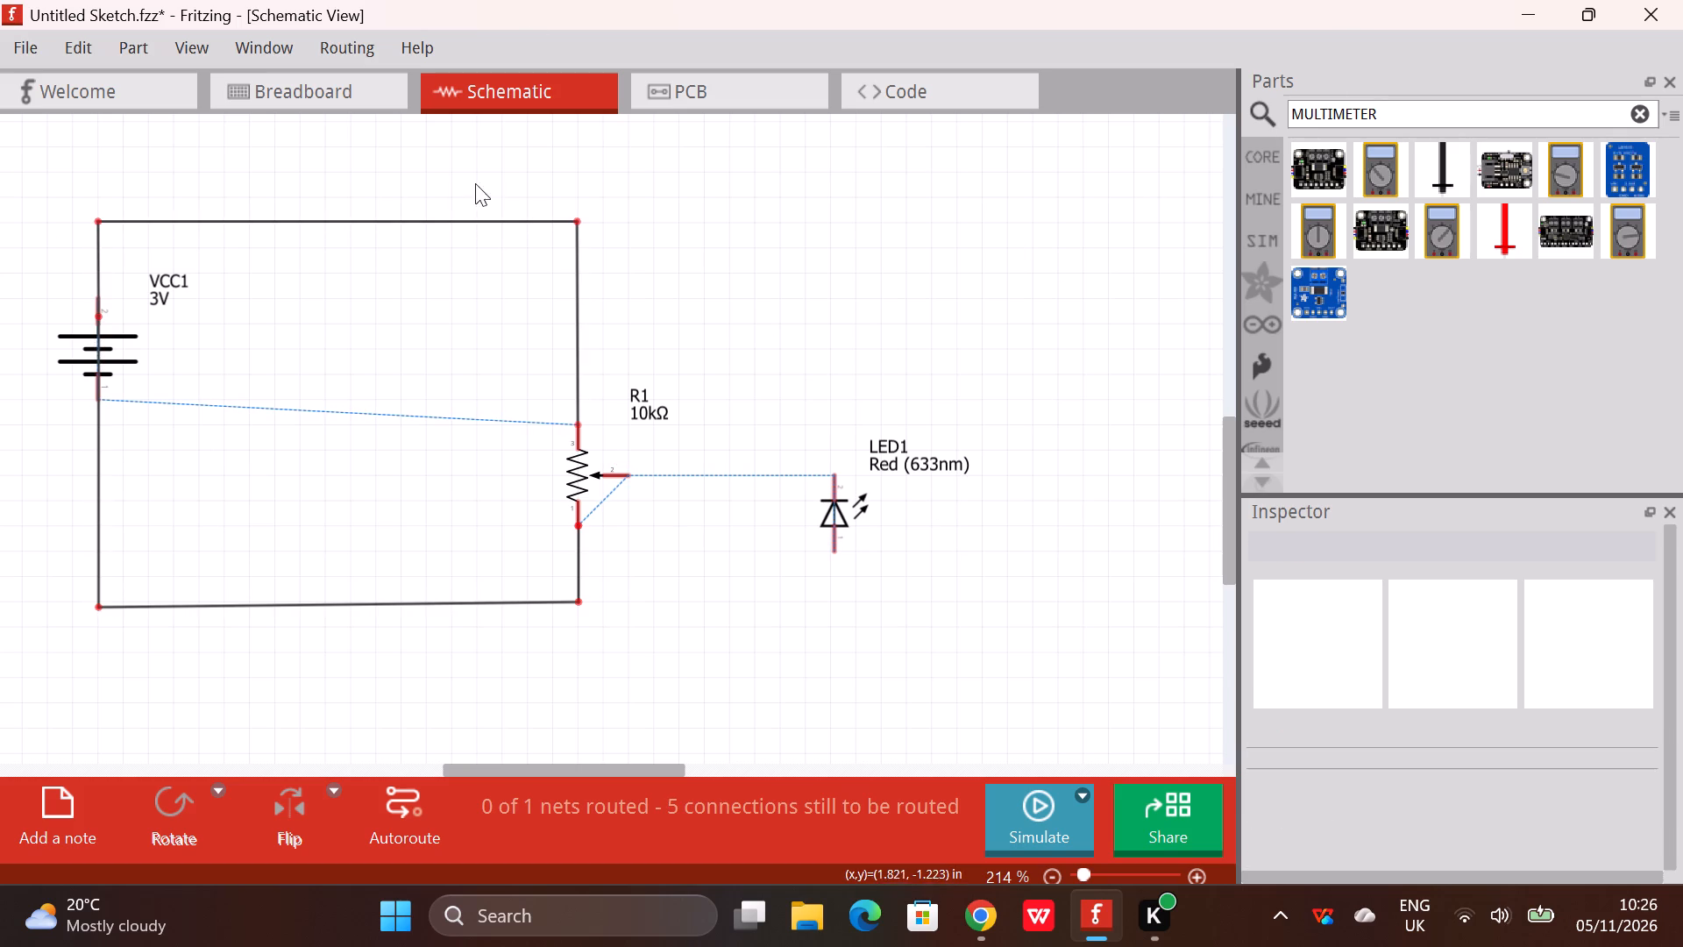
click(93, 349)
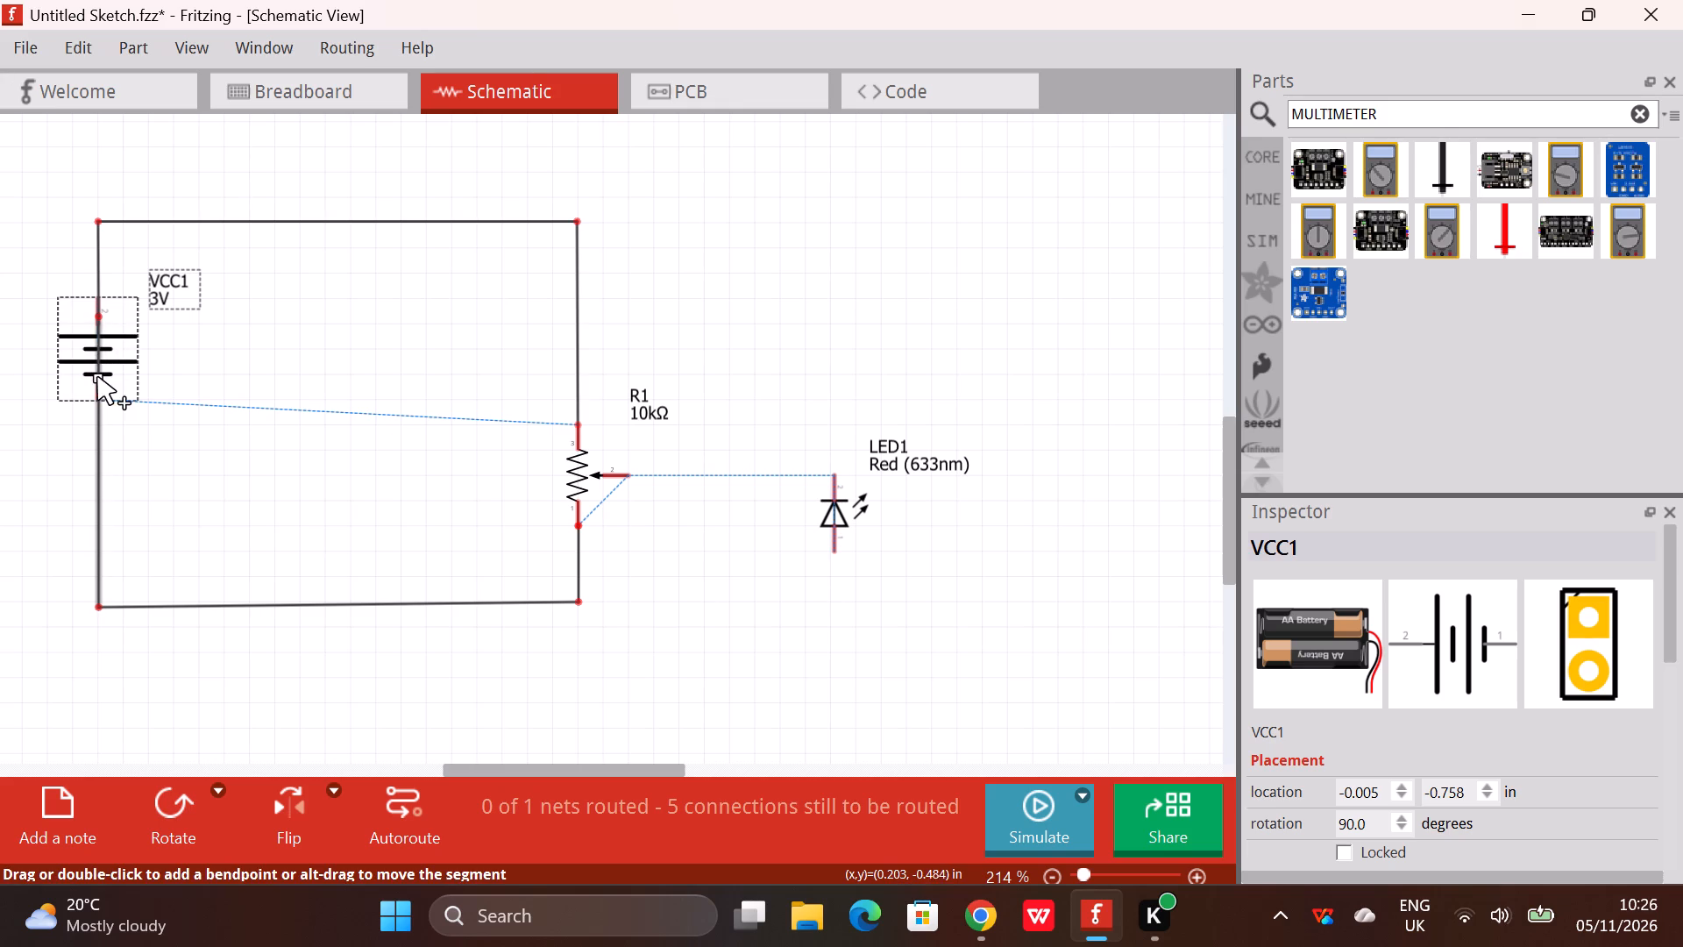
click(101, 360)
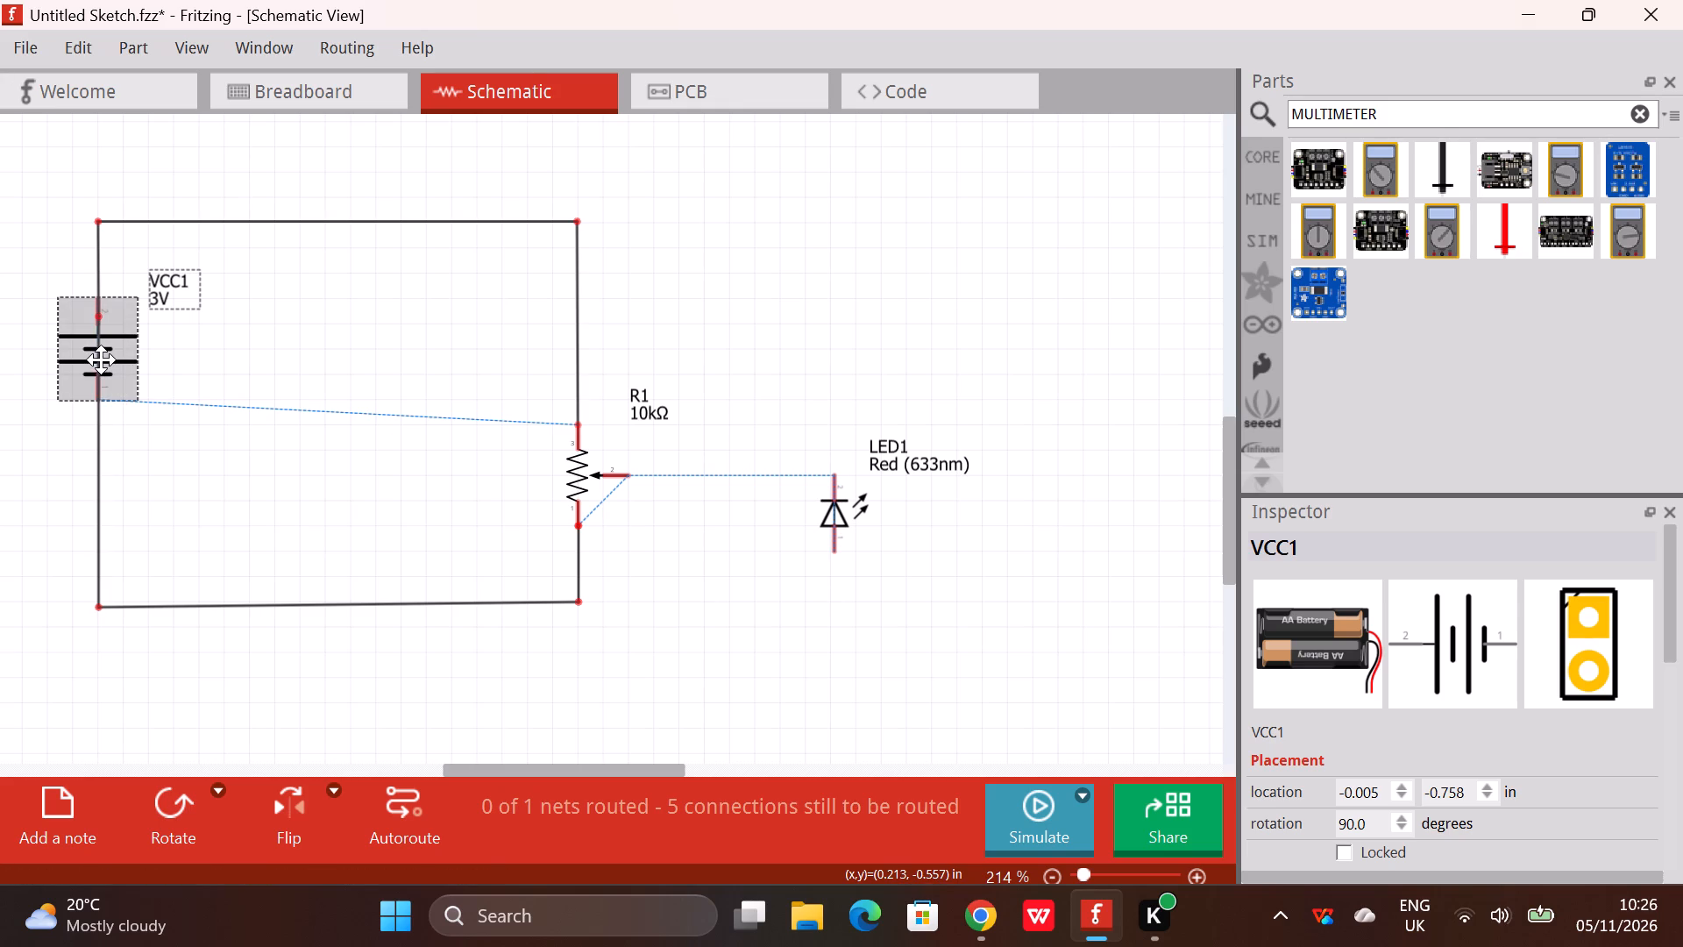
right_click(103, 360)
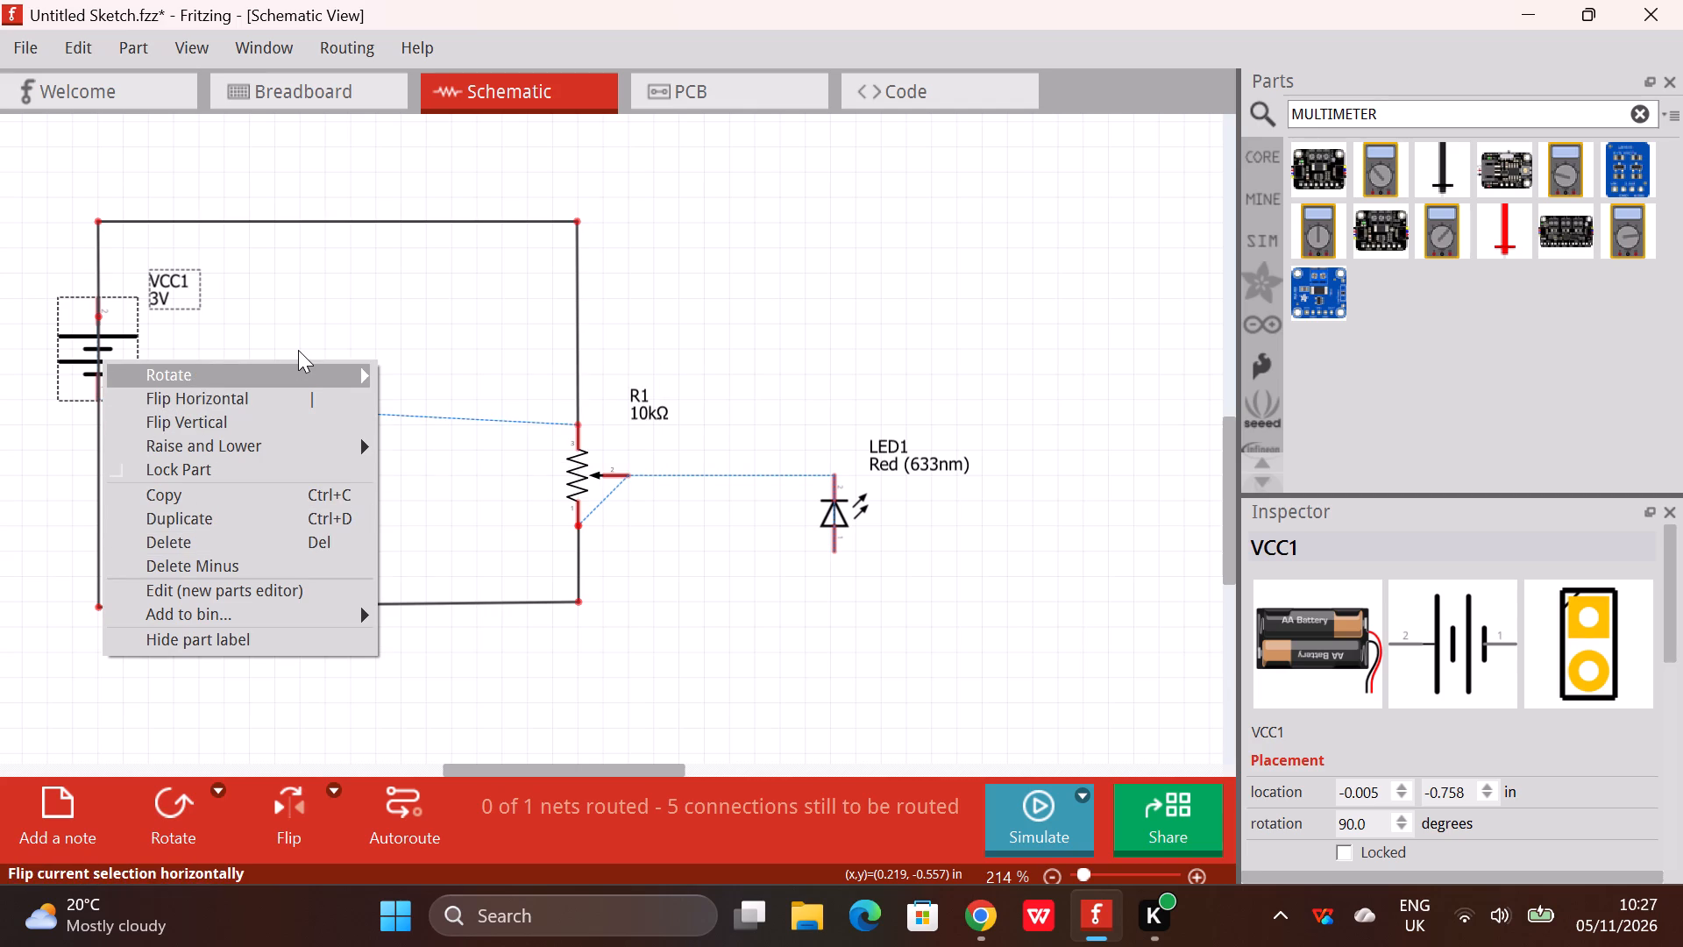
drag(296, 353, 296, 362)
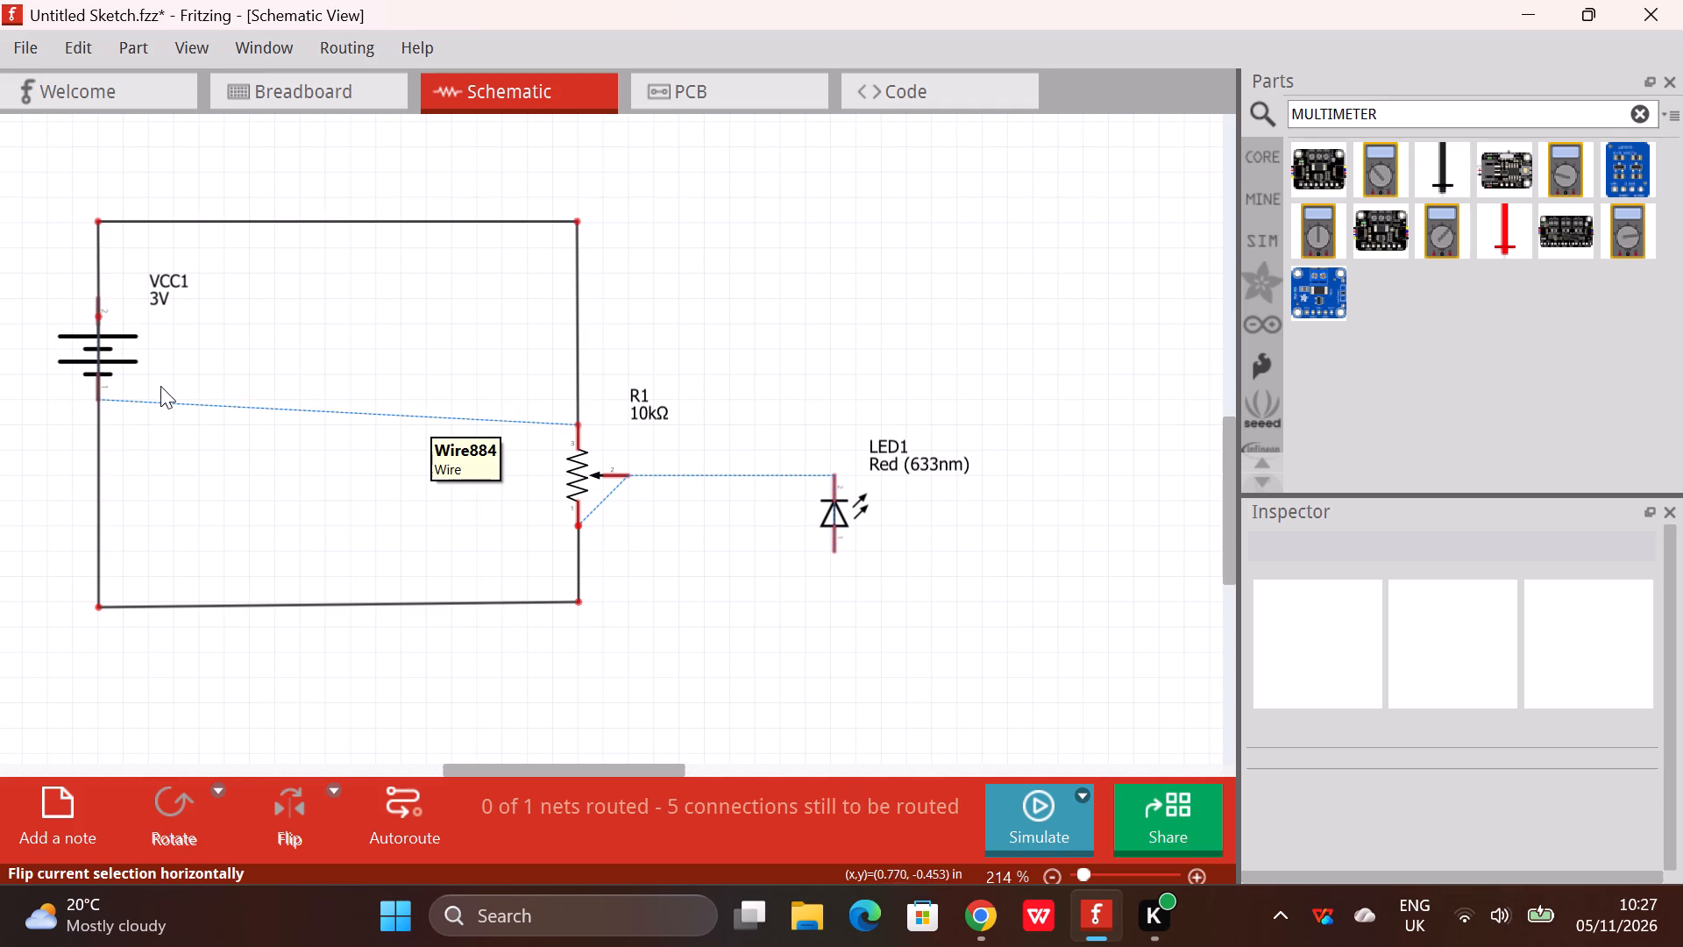
Turn the dotted connection between VCC1's lower pin and R1's upper pin into a wire, bending it down below the battery.
drag(207, 402, 208, 427)
drag(119, 402, 118, 426)
drag(117, 421, 112, 431)
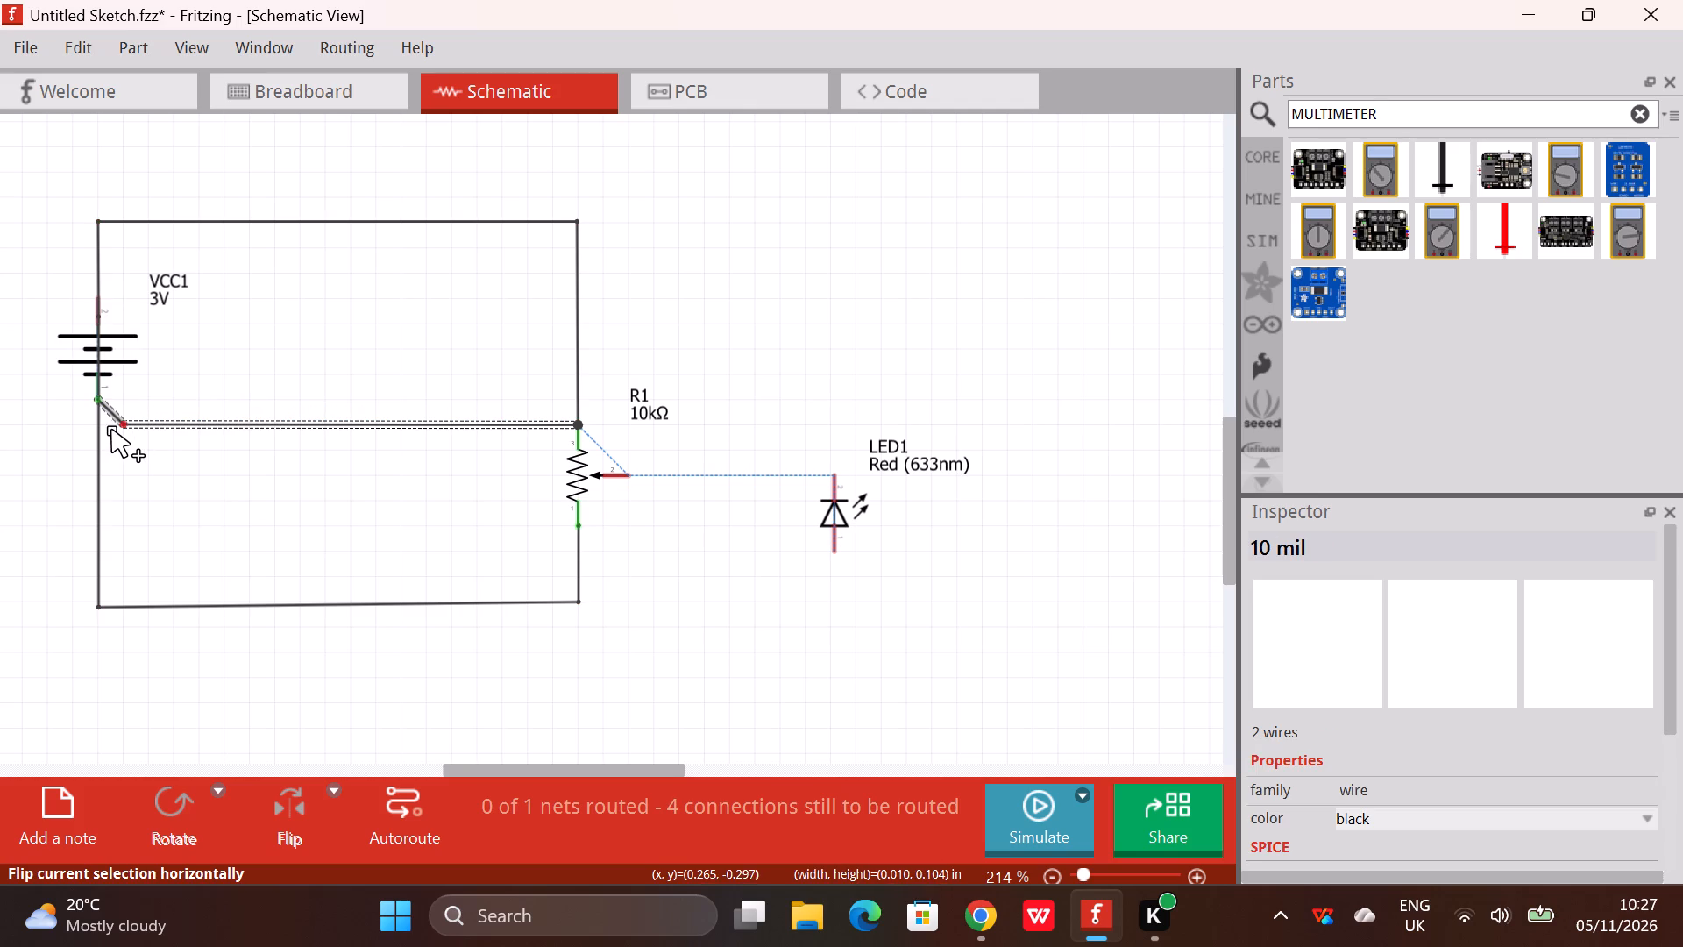
drag(112, 431, 105, 439)
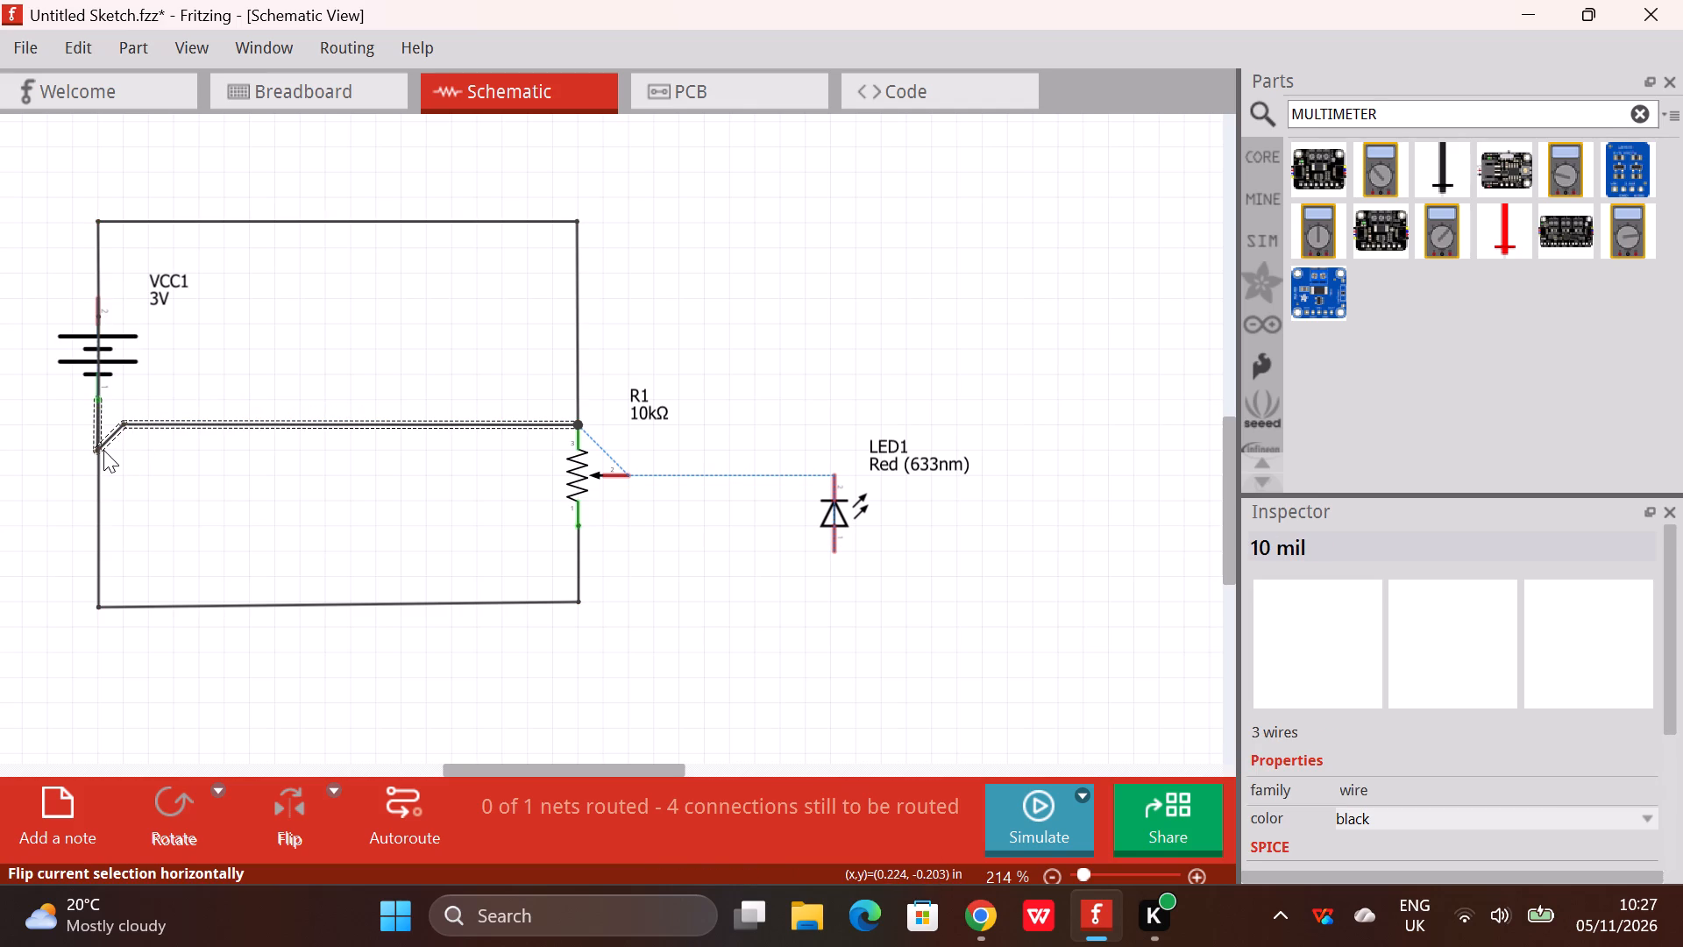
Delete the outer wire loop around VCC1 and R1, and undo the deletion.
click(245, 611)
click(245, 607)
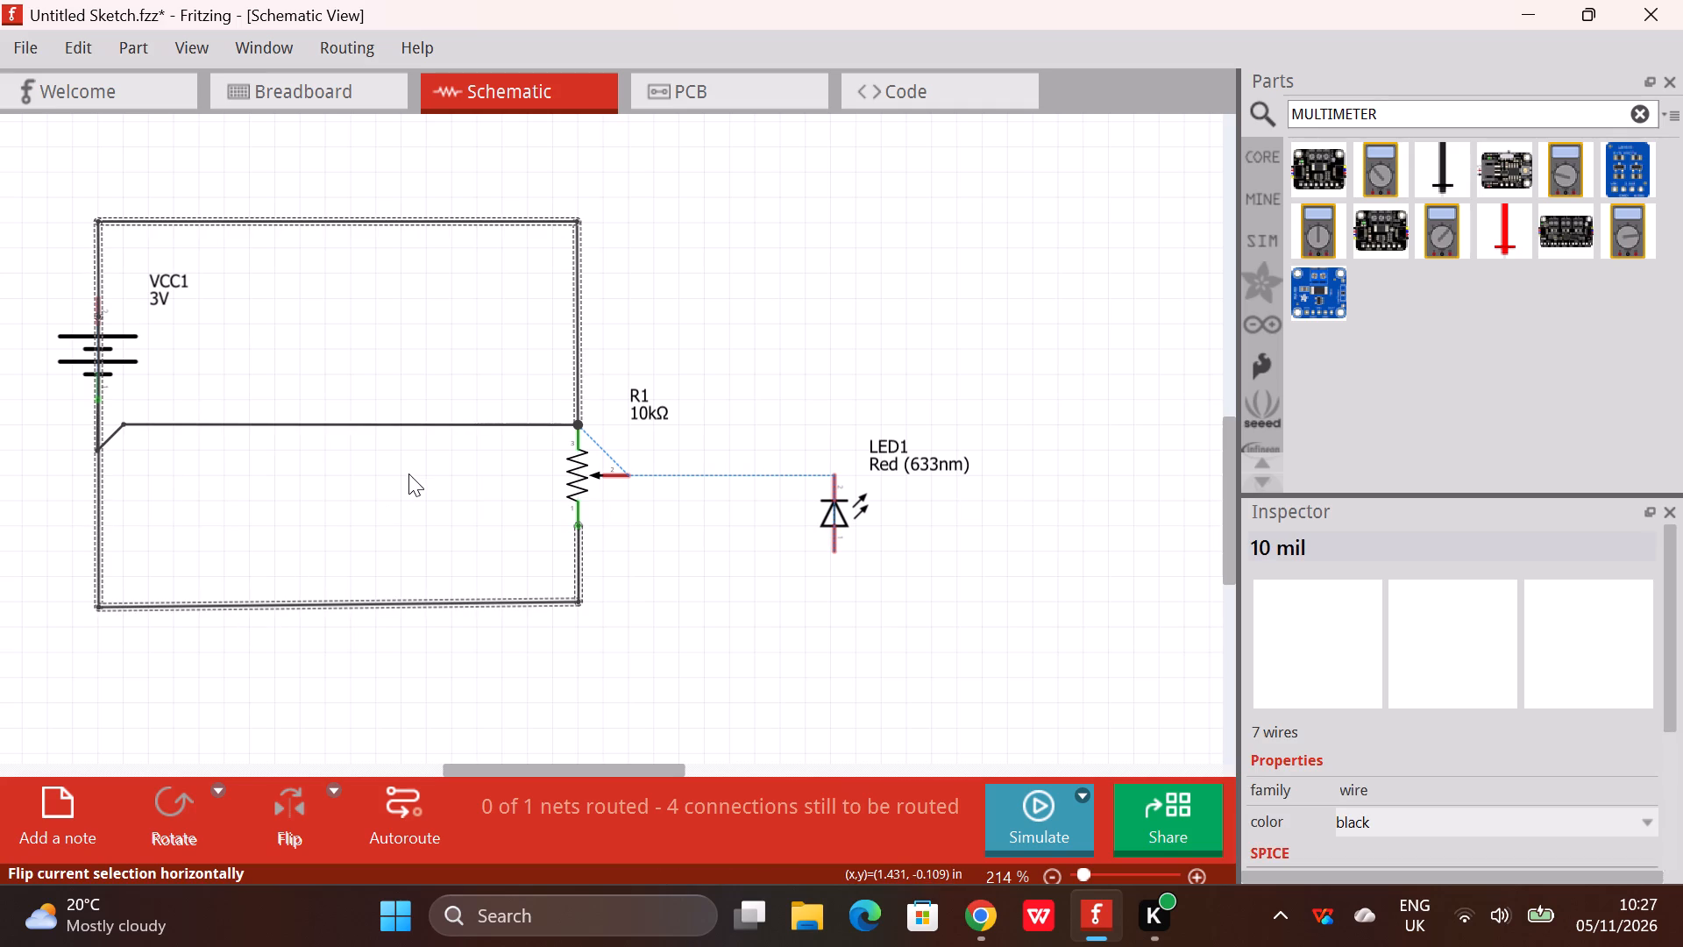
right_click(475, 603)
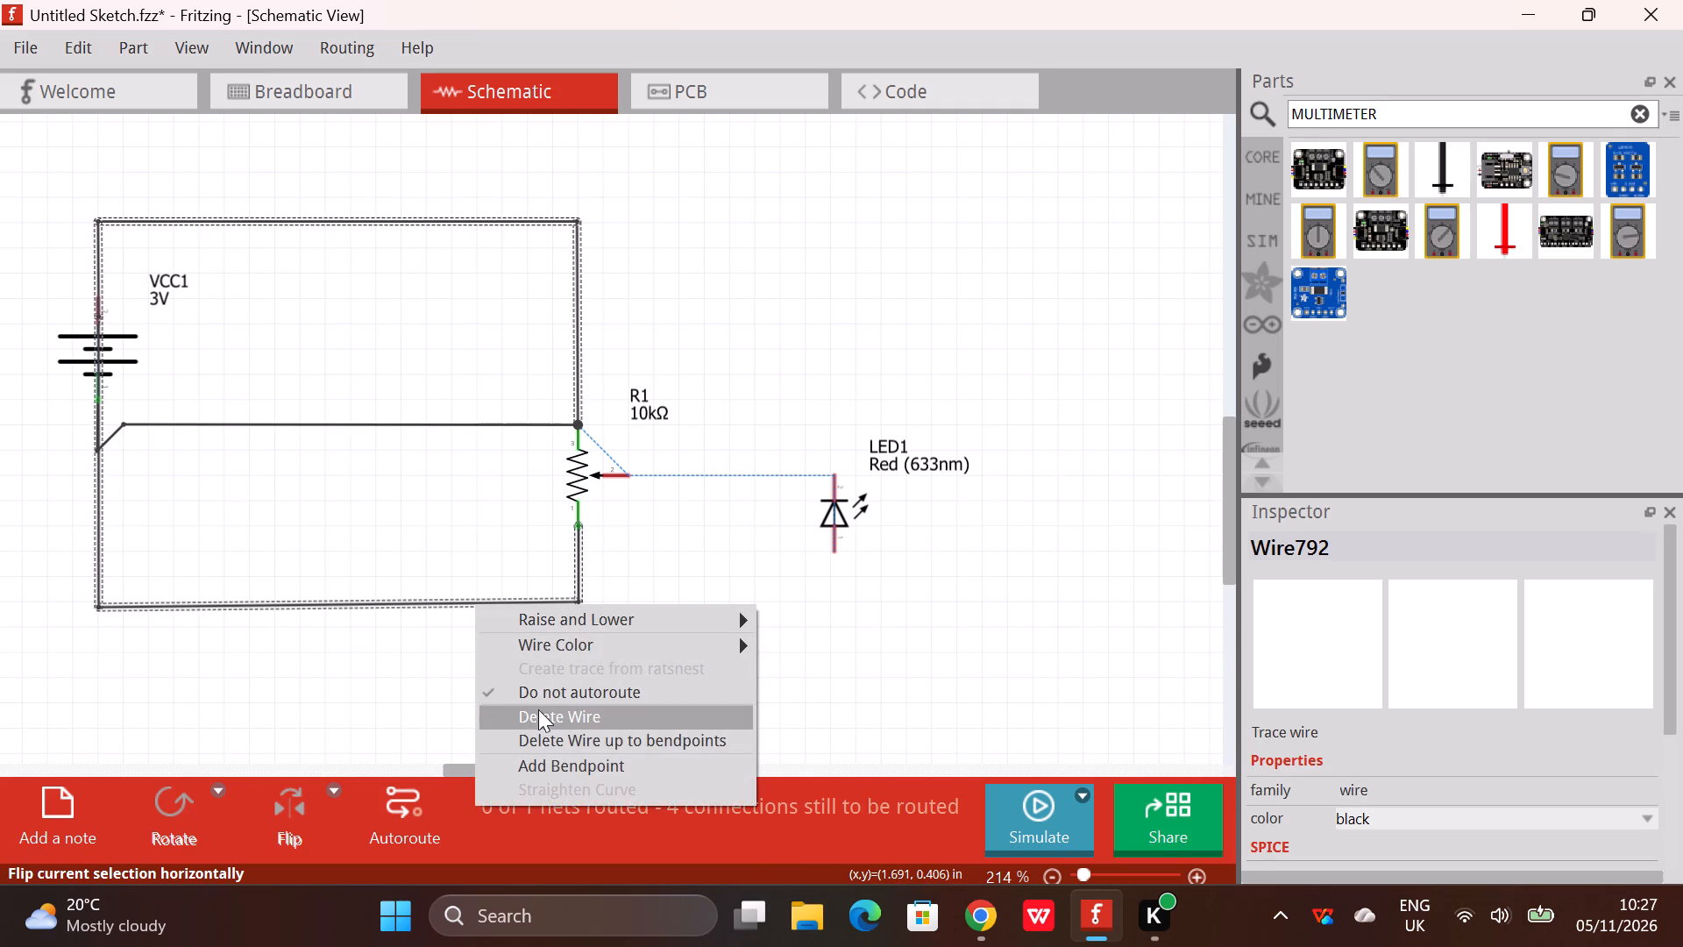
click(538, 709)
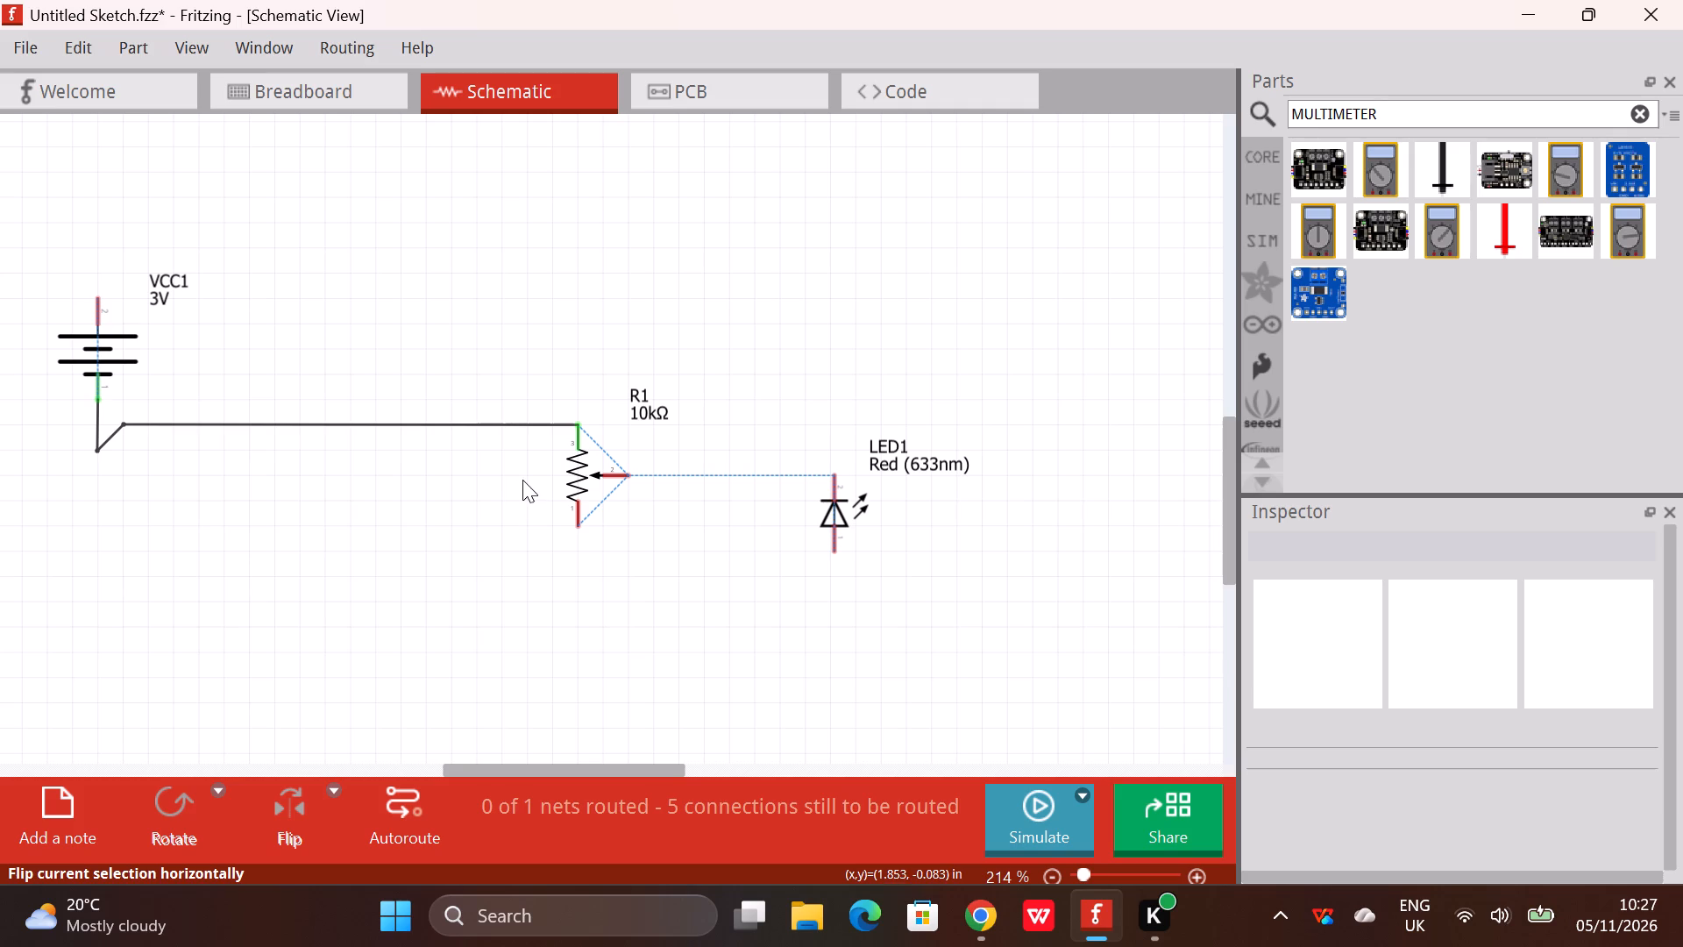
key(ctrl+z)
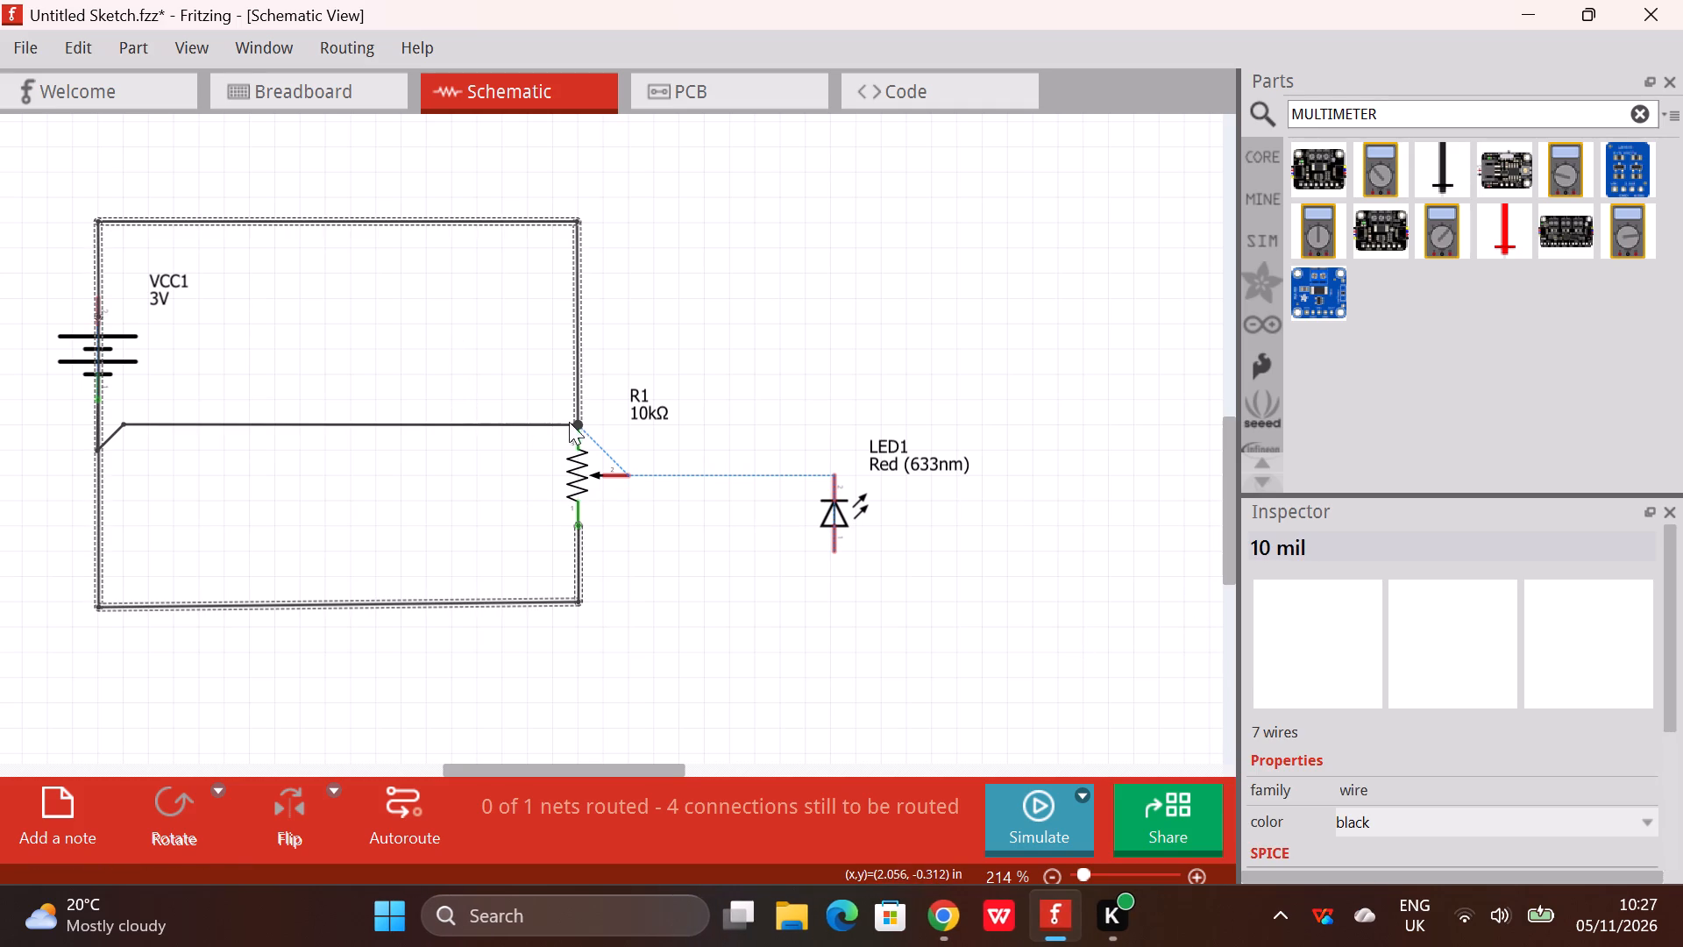
Reroute the inner wire along the loop's lower edge, moving its end to the corner below R1 and its bendpoint to the corner below VCC1.
drag(575, 424, 539, 568)
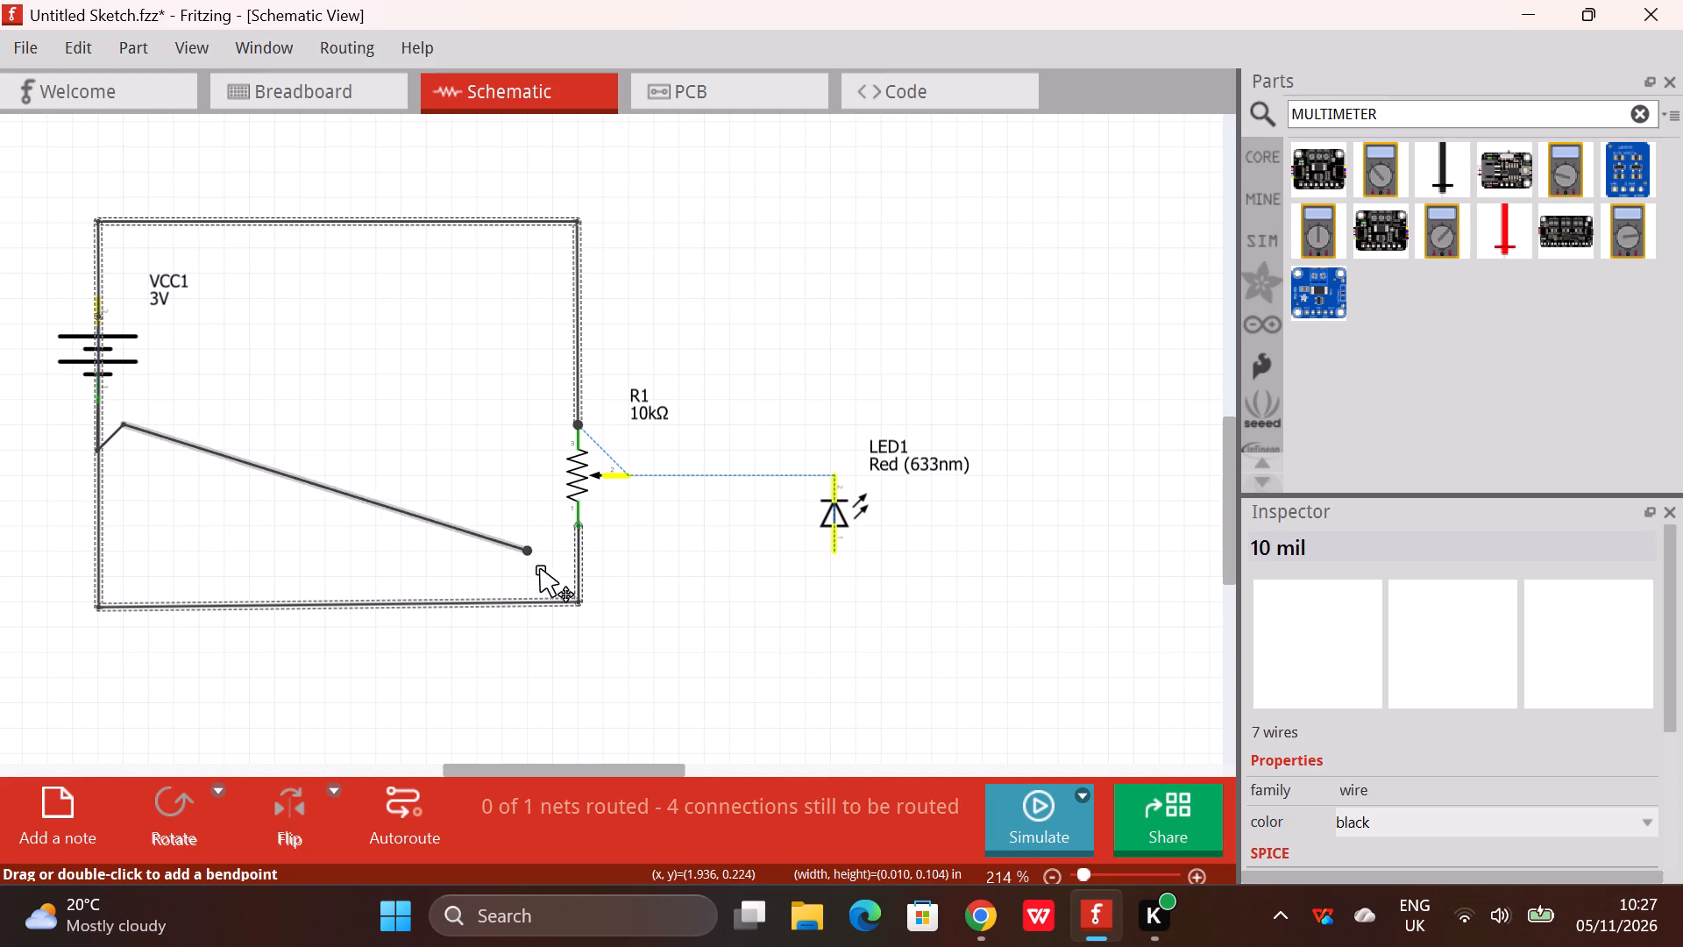
drag(539, 568, 580, 594)
drag(121, 426, 106, 603)
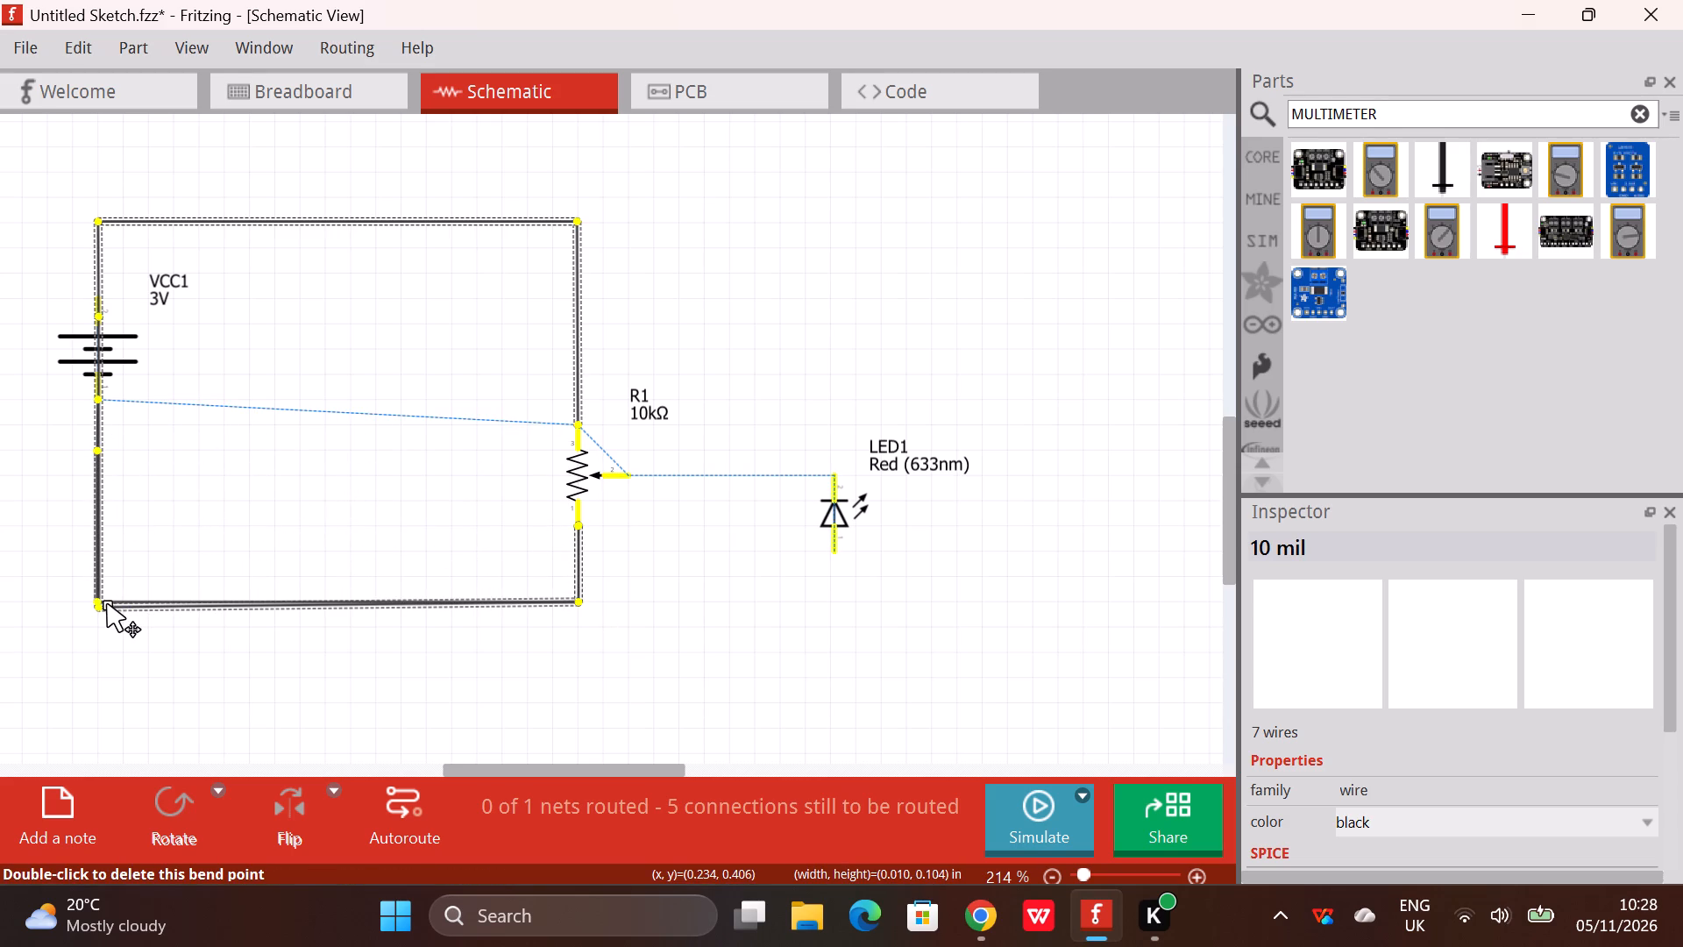
drag(106, 603, 101, 611)
drag(101, 611, 103, 602)
drag(103, 602, 104, 597)
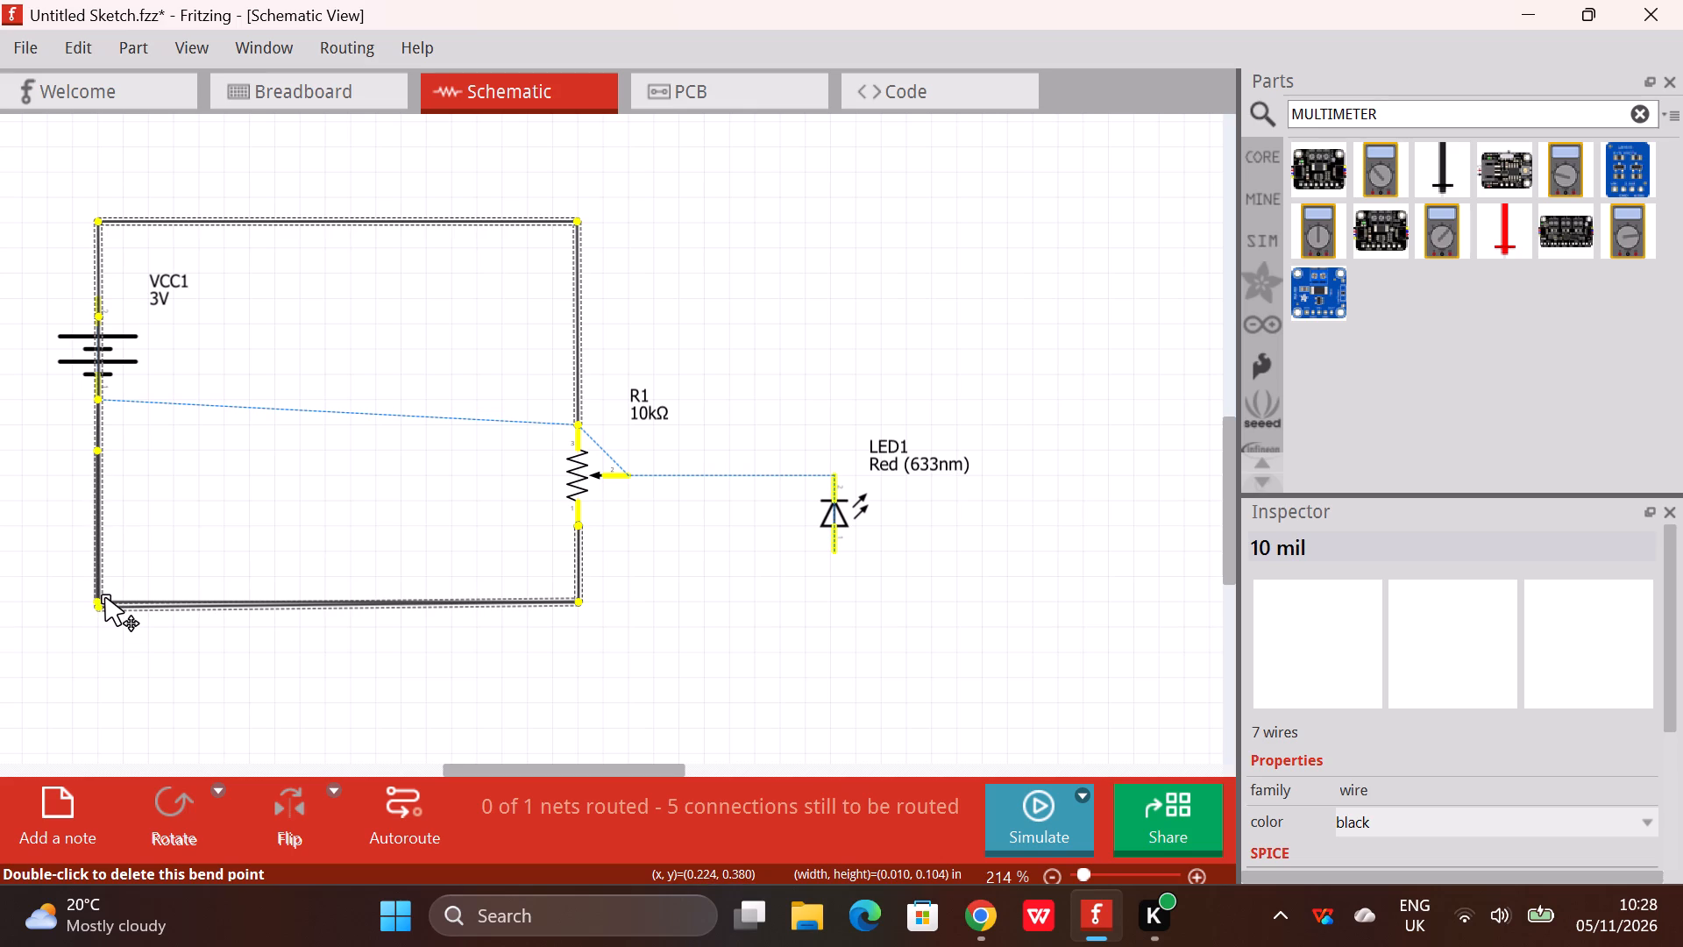
drag(104, 597, 100, 599)
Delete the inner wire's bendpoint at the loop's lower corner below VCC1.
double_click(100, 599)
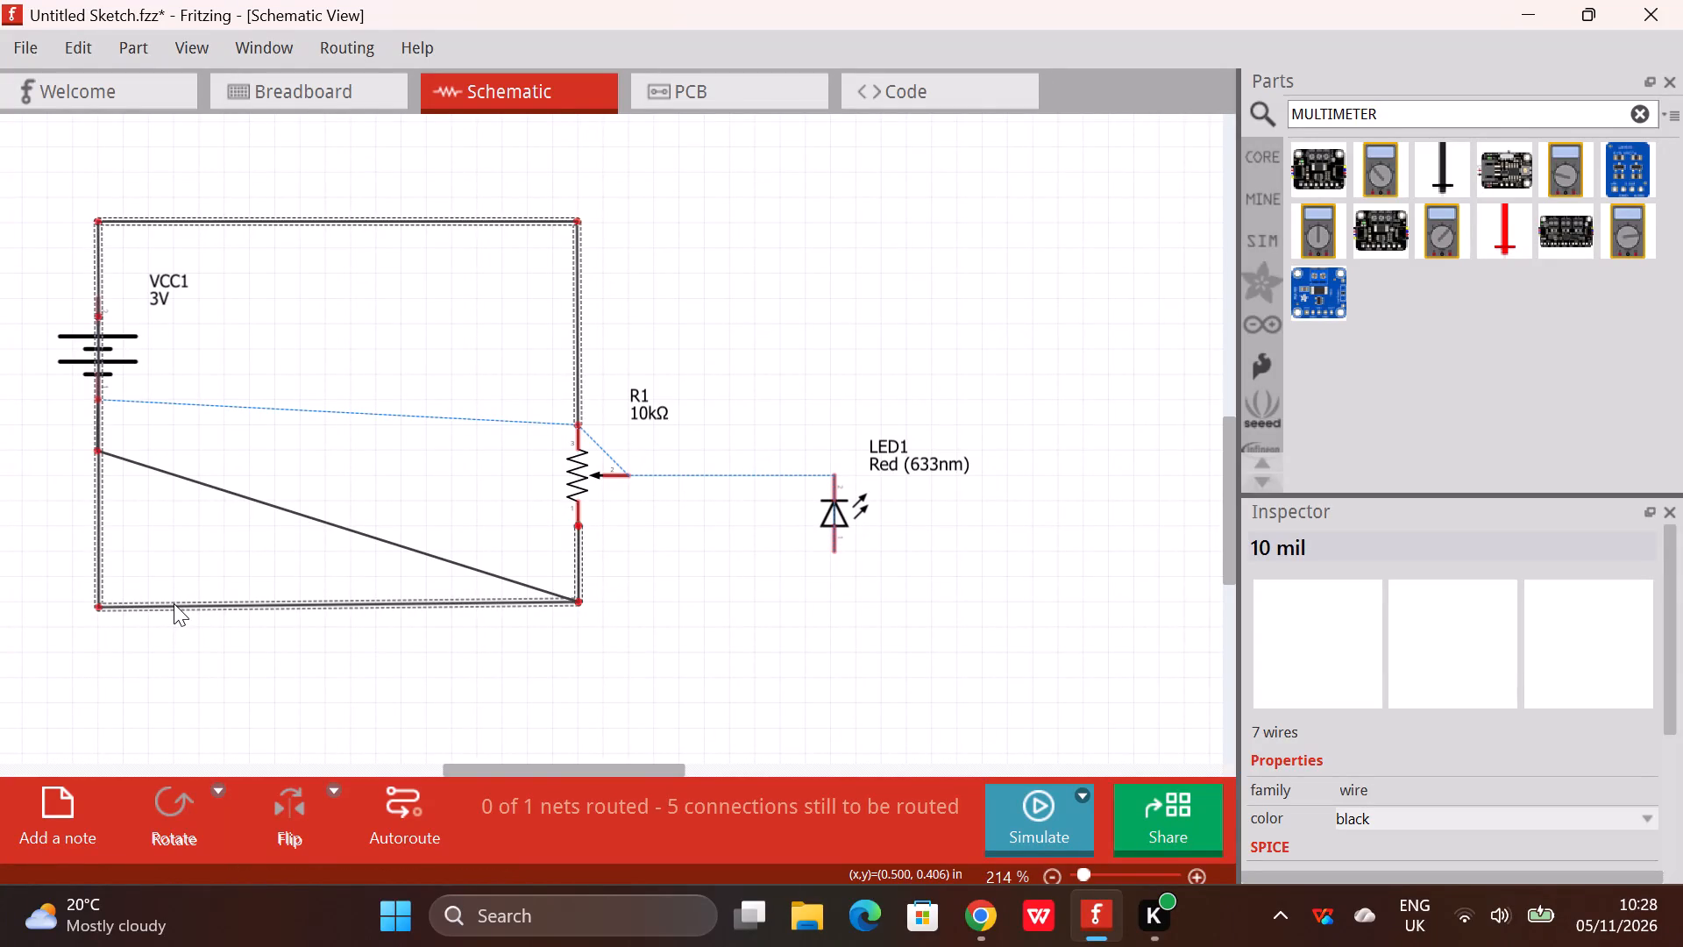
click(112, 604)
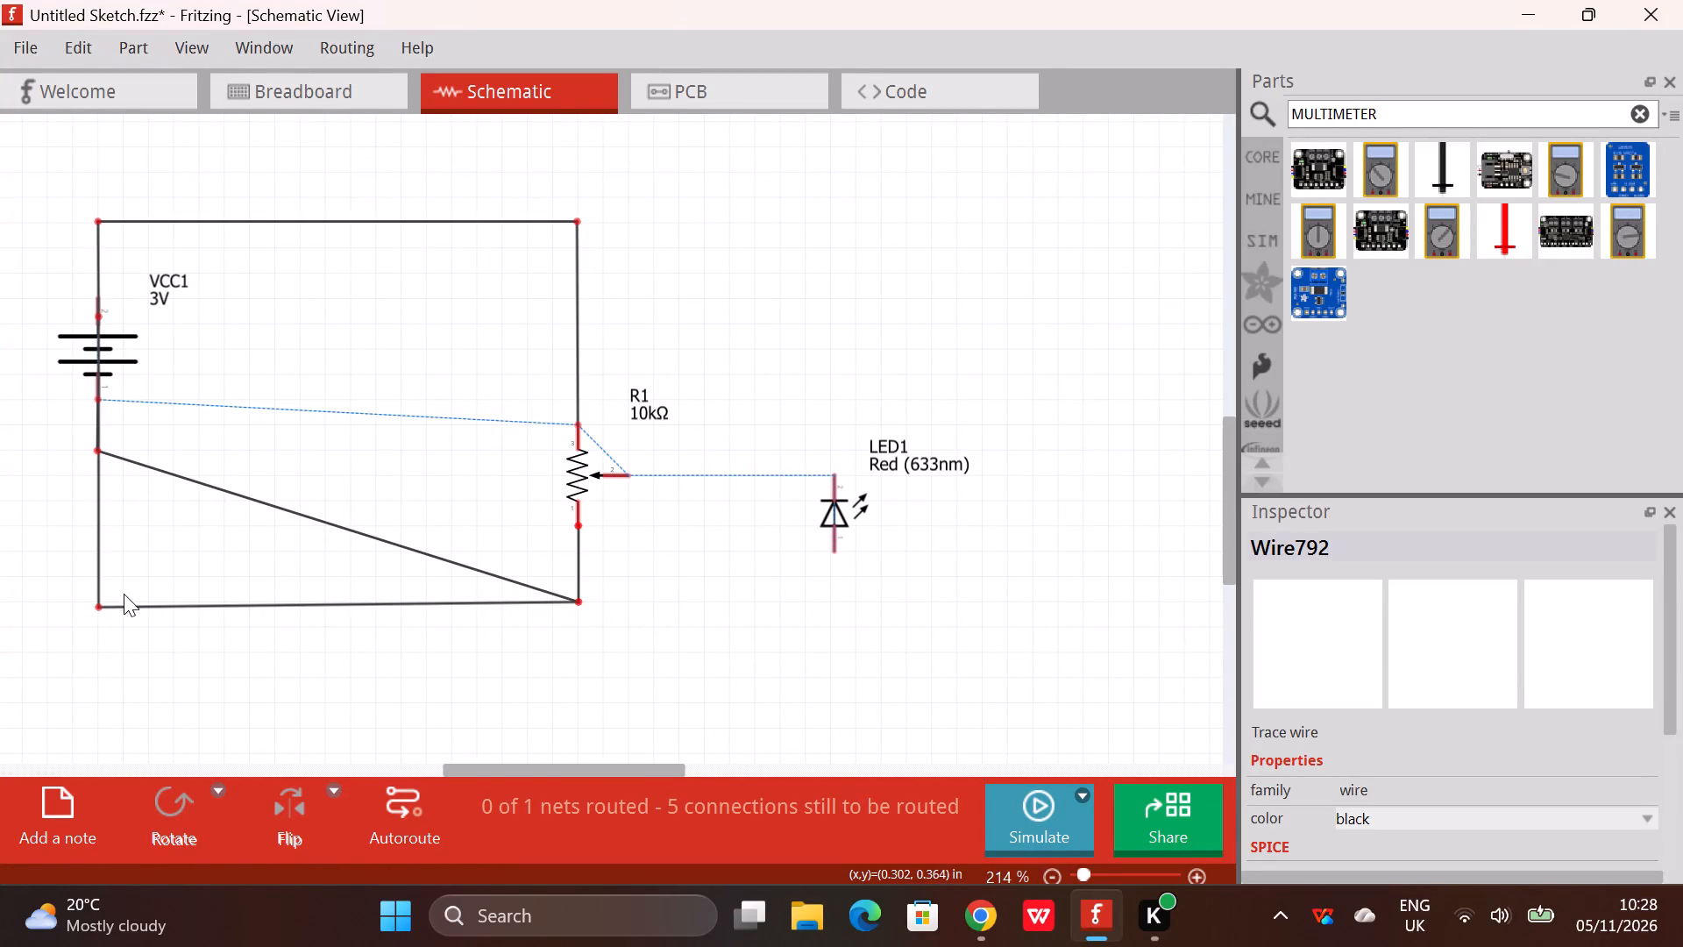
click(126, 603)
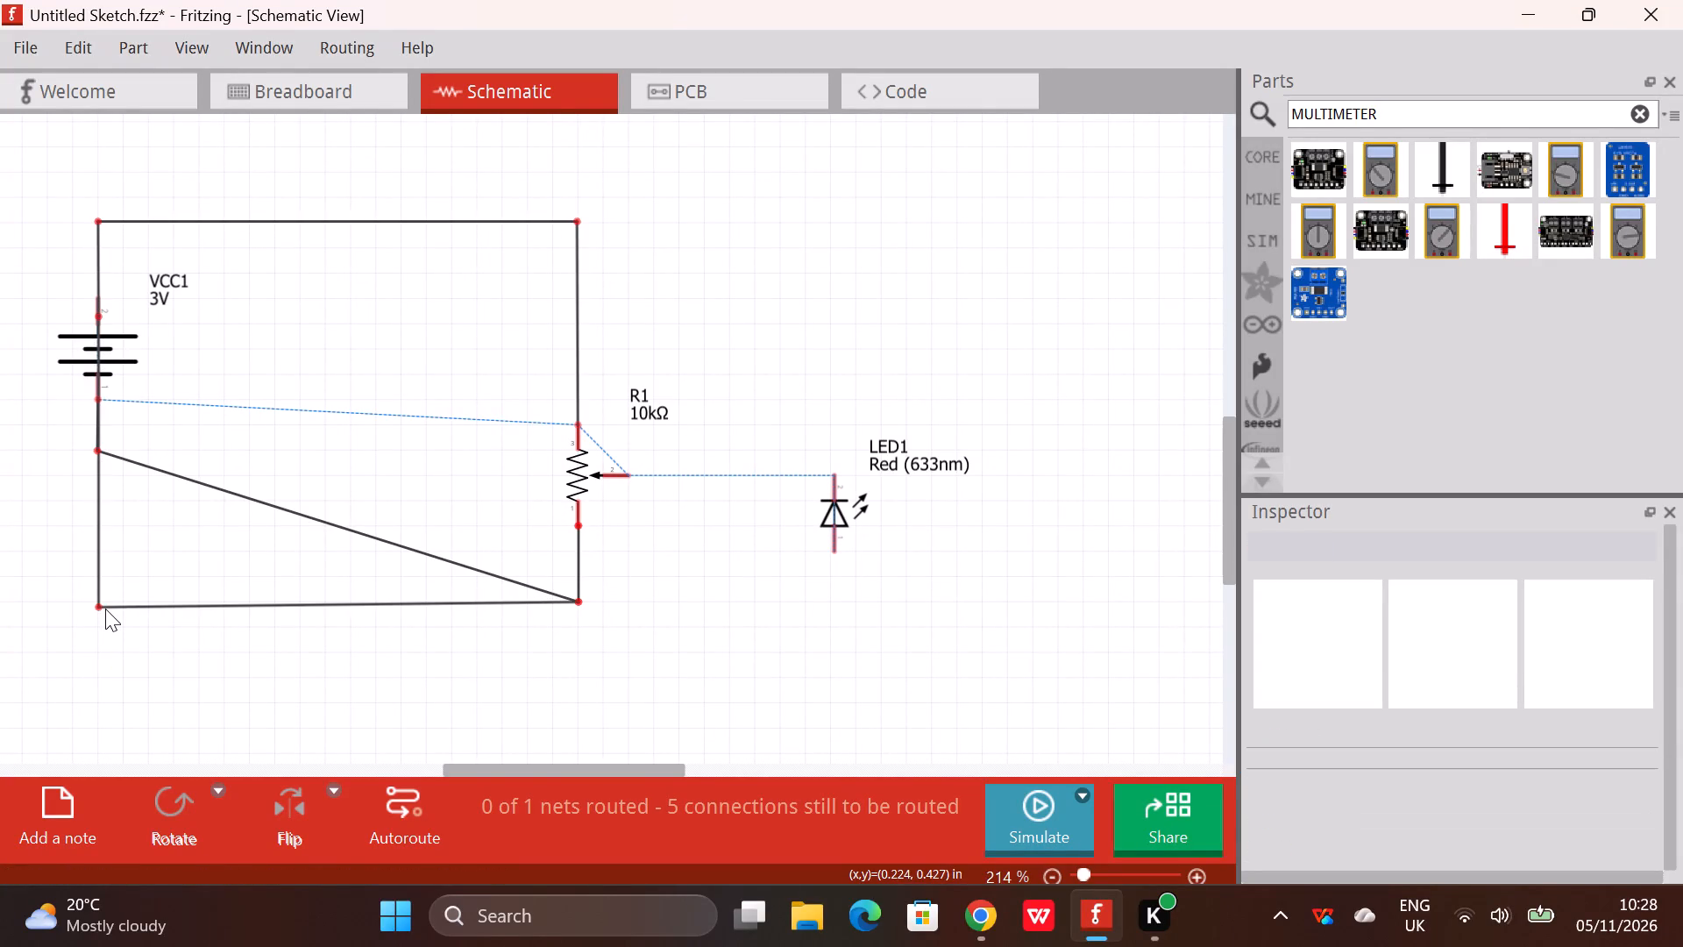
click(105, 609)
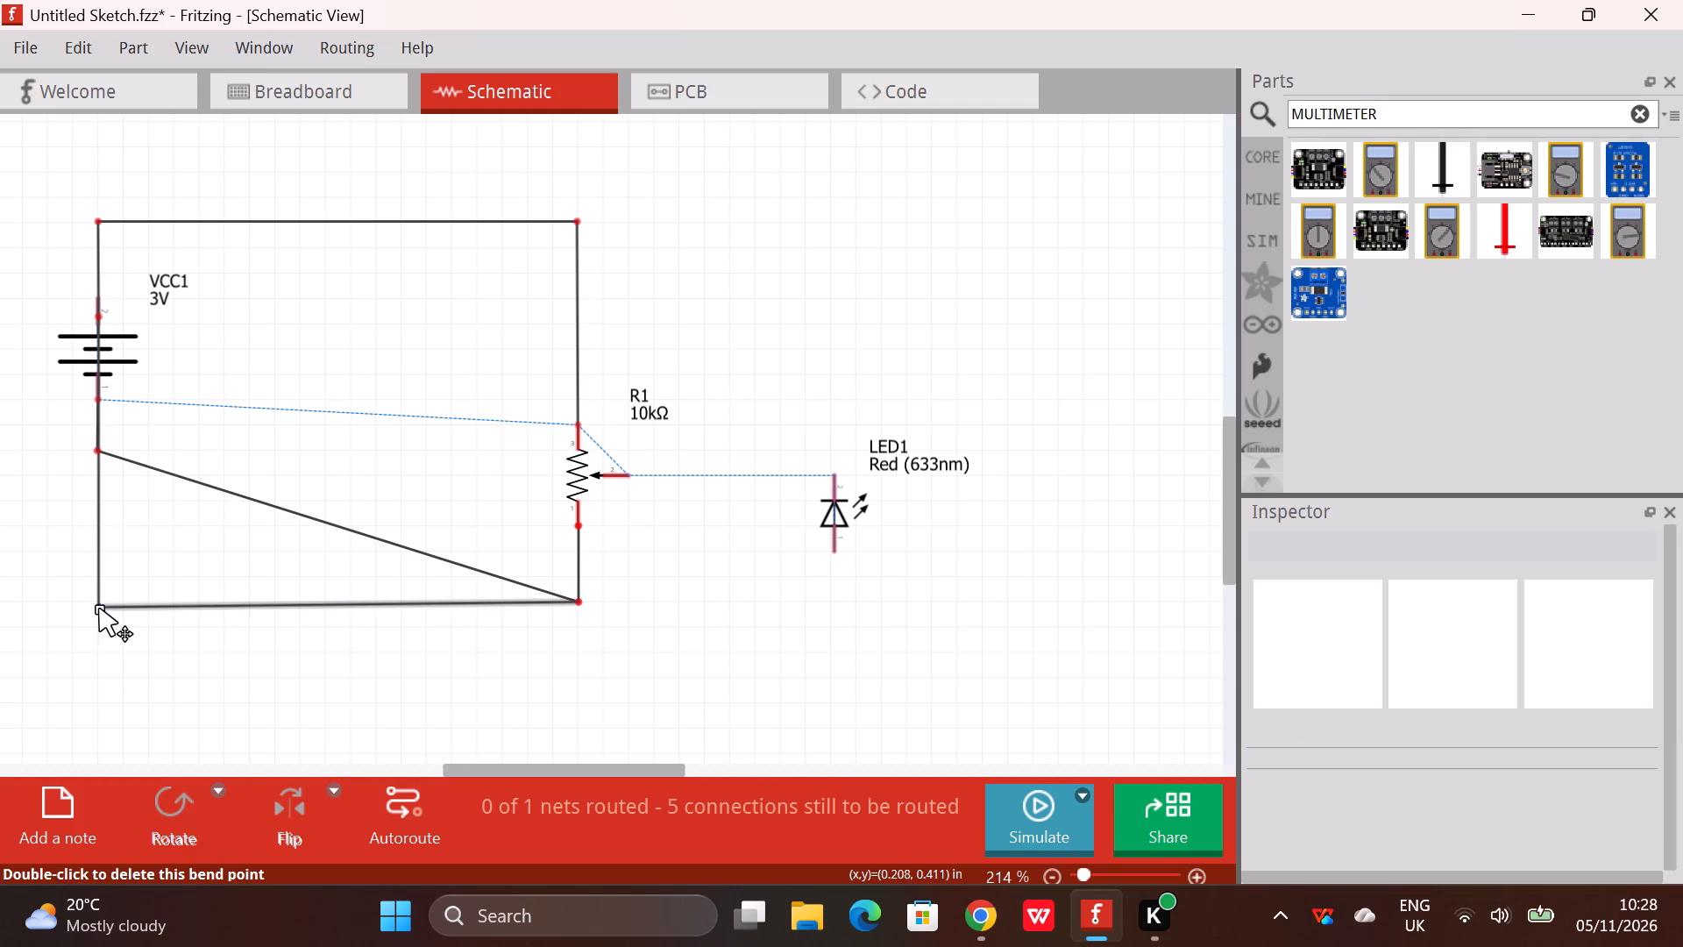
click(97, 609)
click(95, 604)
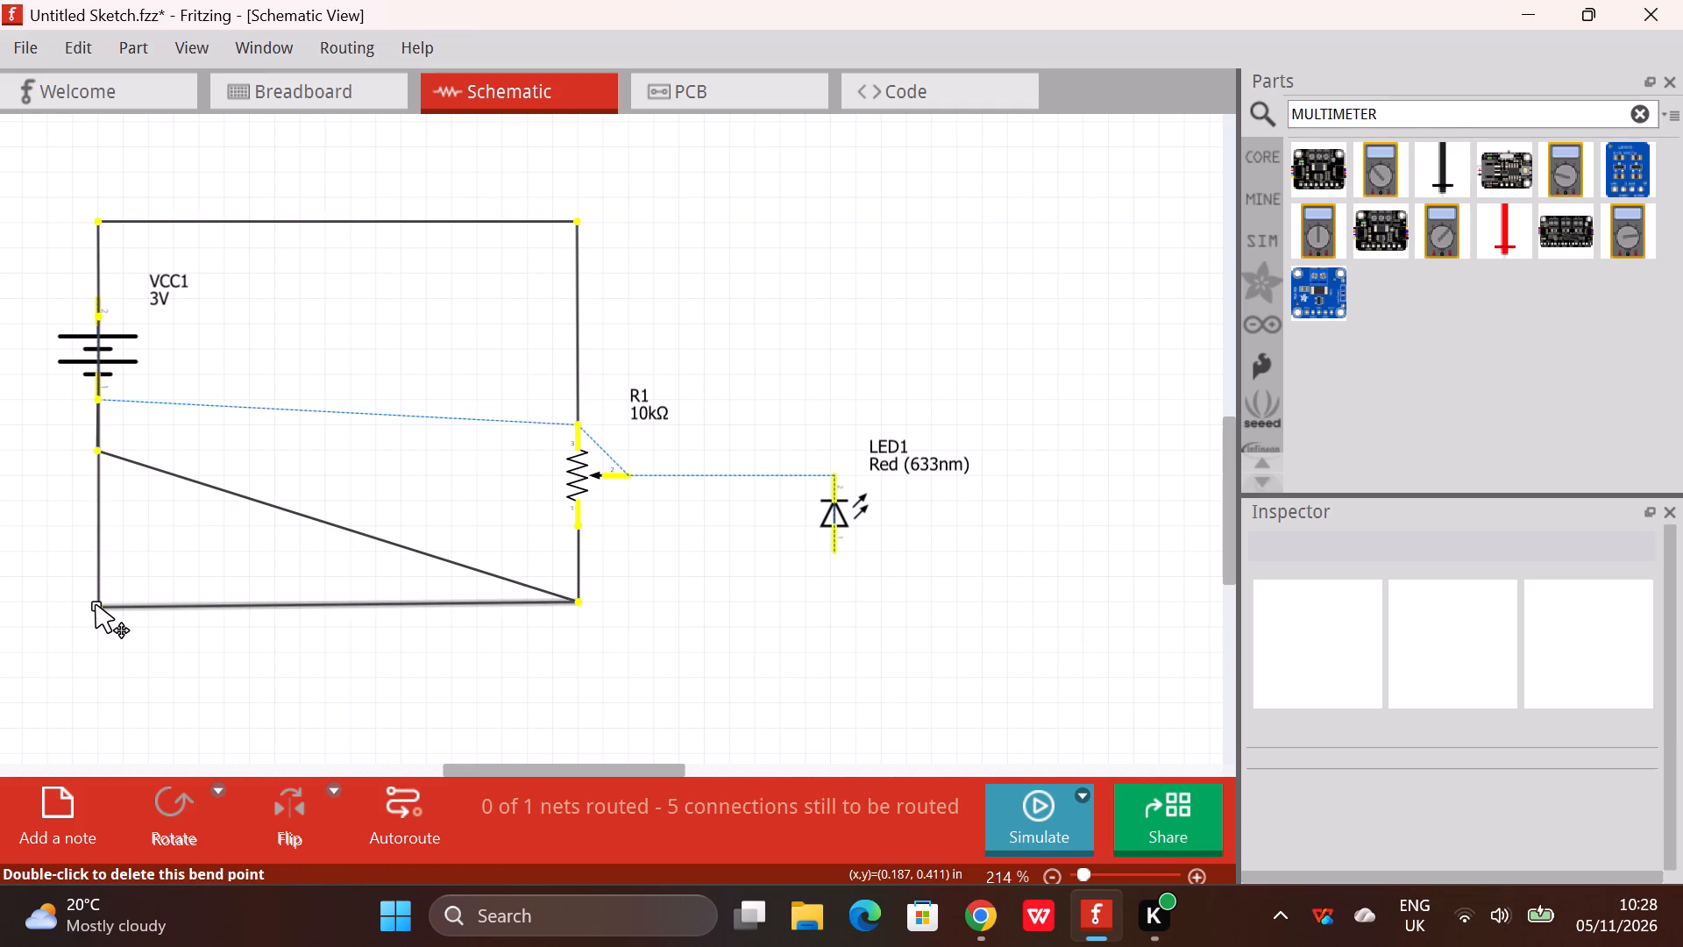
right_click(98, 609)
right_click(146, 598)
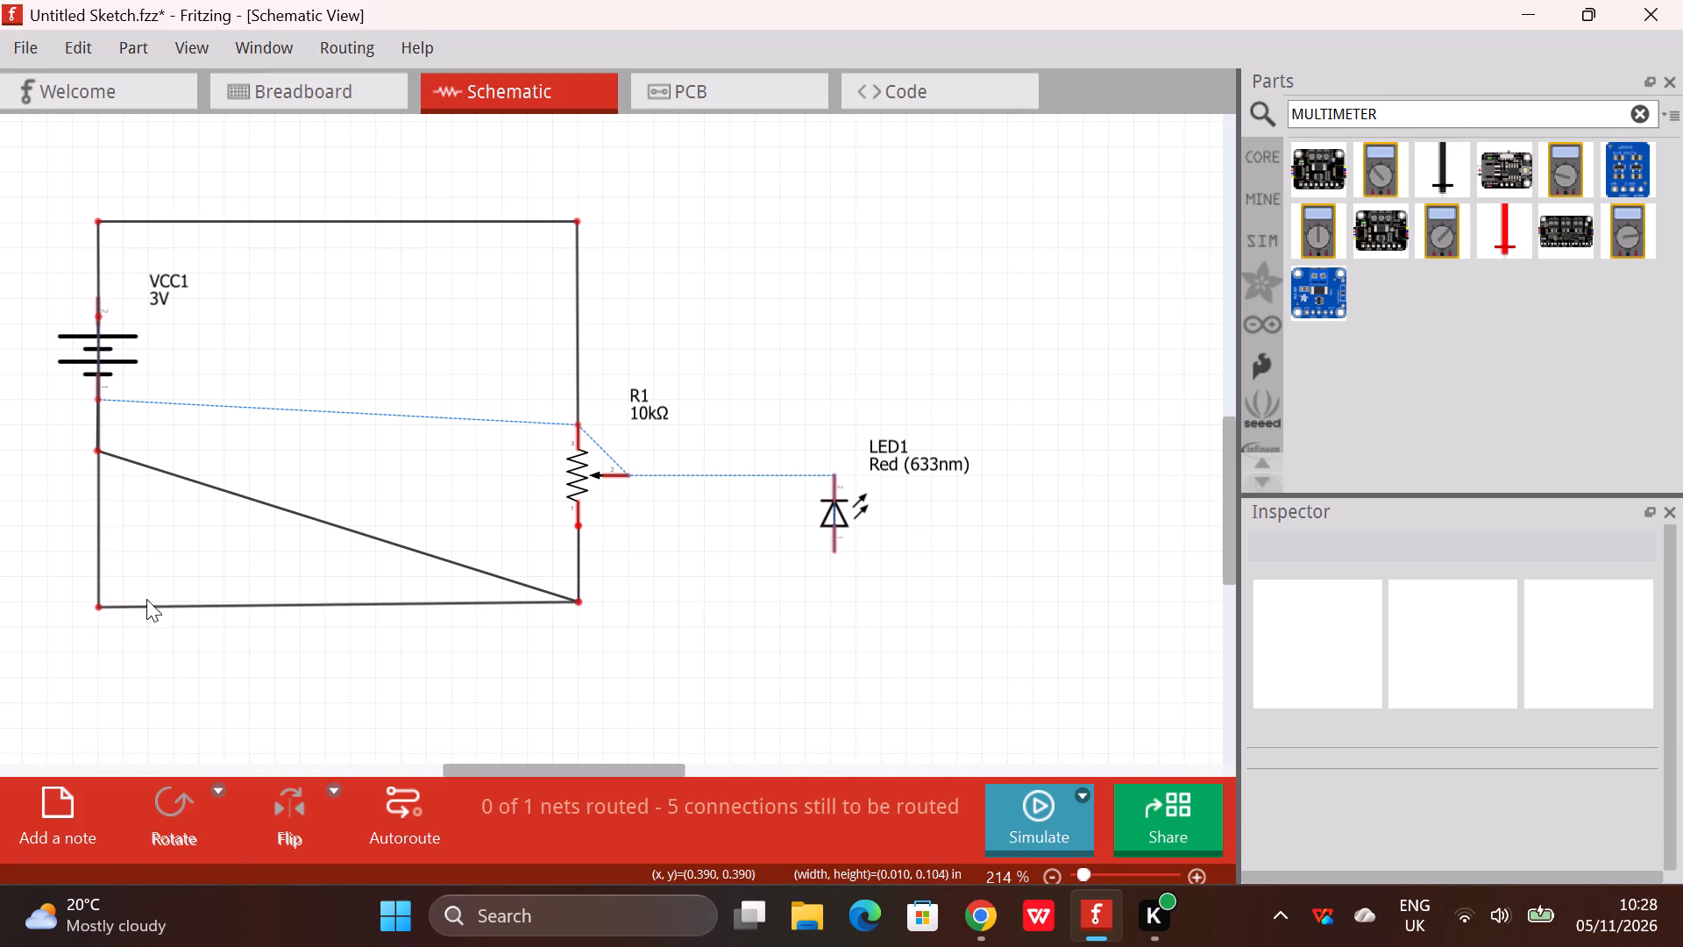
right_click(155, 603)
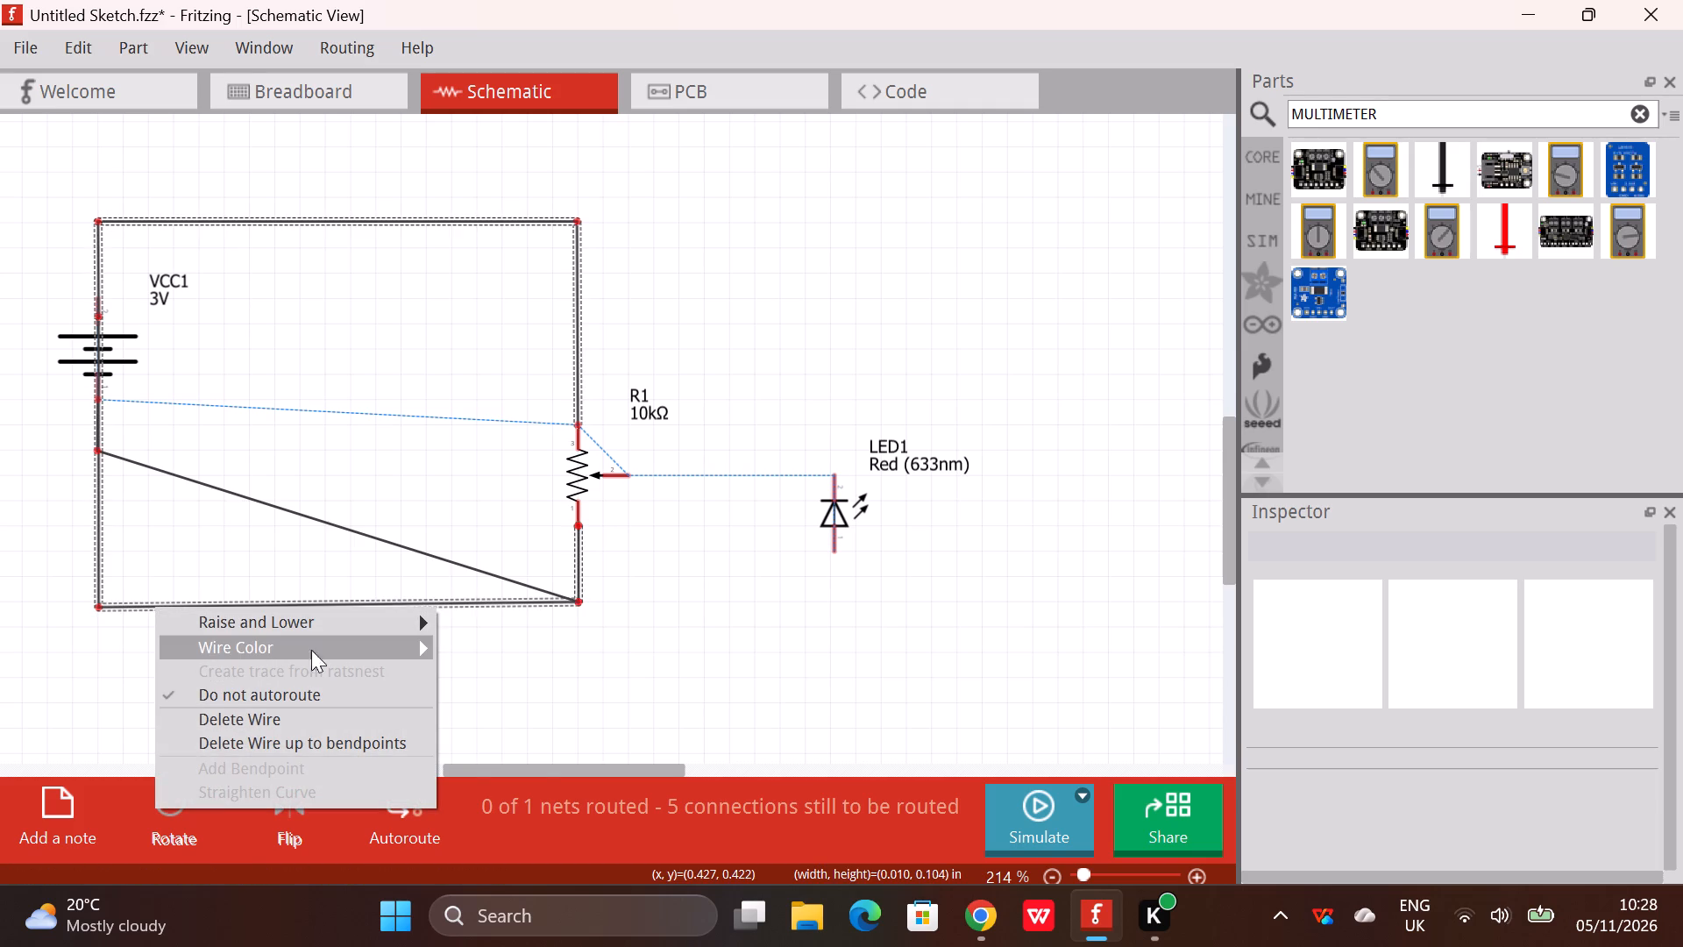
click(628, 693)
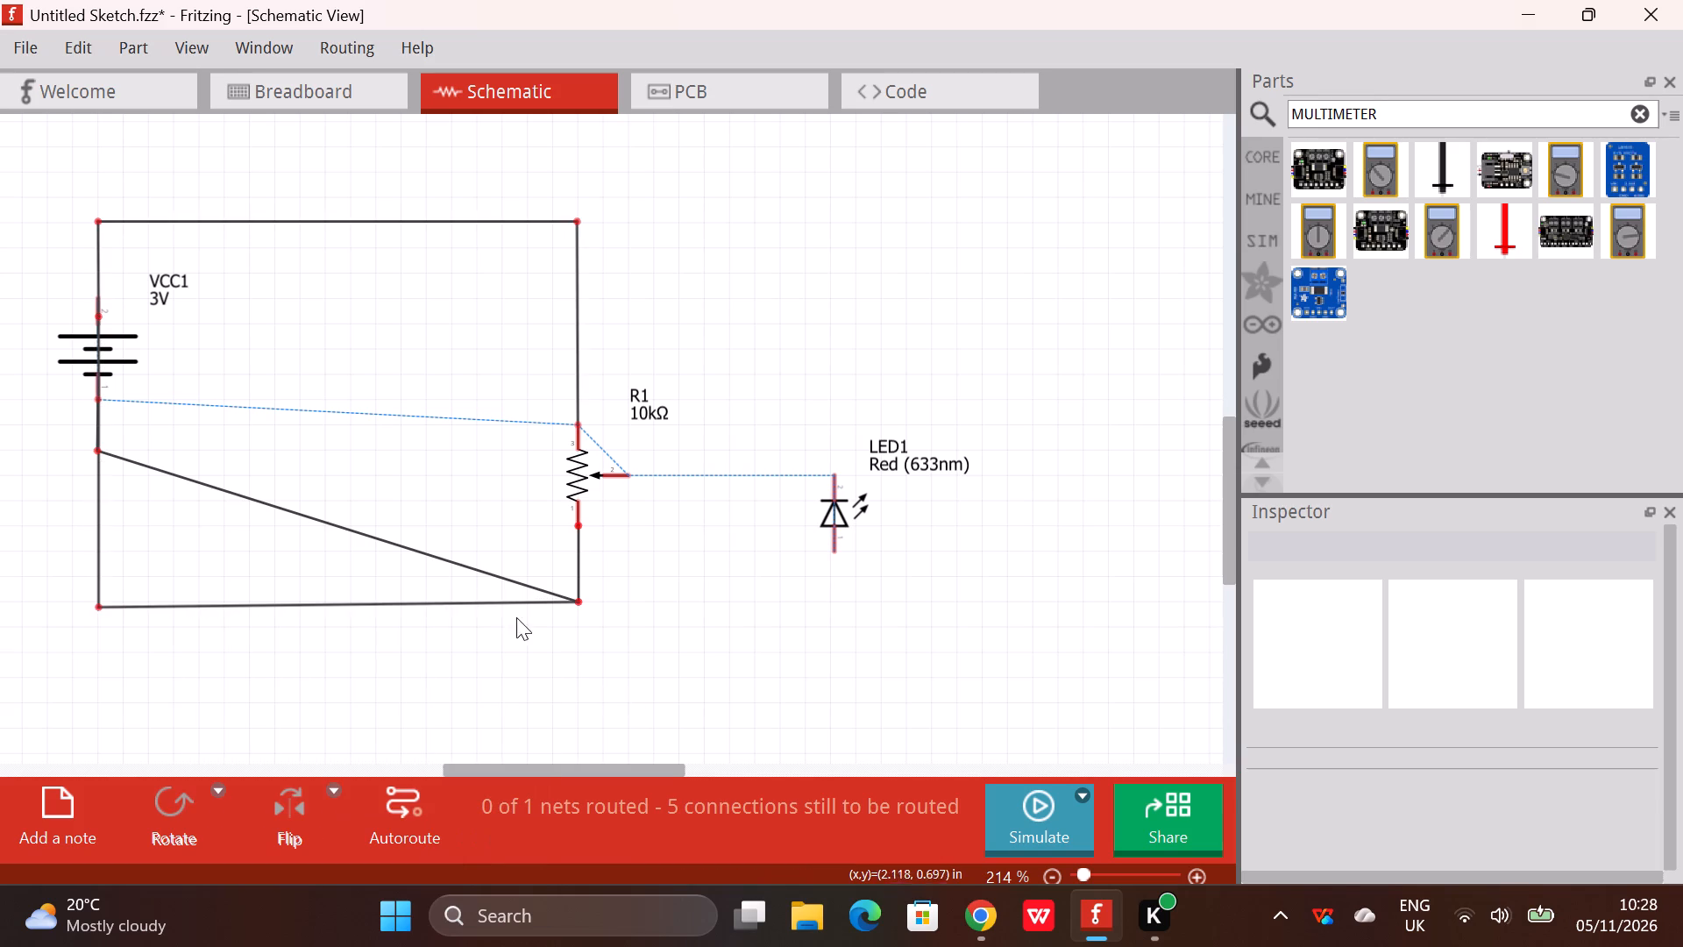
Add a bendpoint to the diagonal wire and pull it into the loop's lower corner below VCC1.
drag(220, 490, 209, 503)
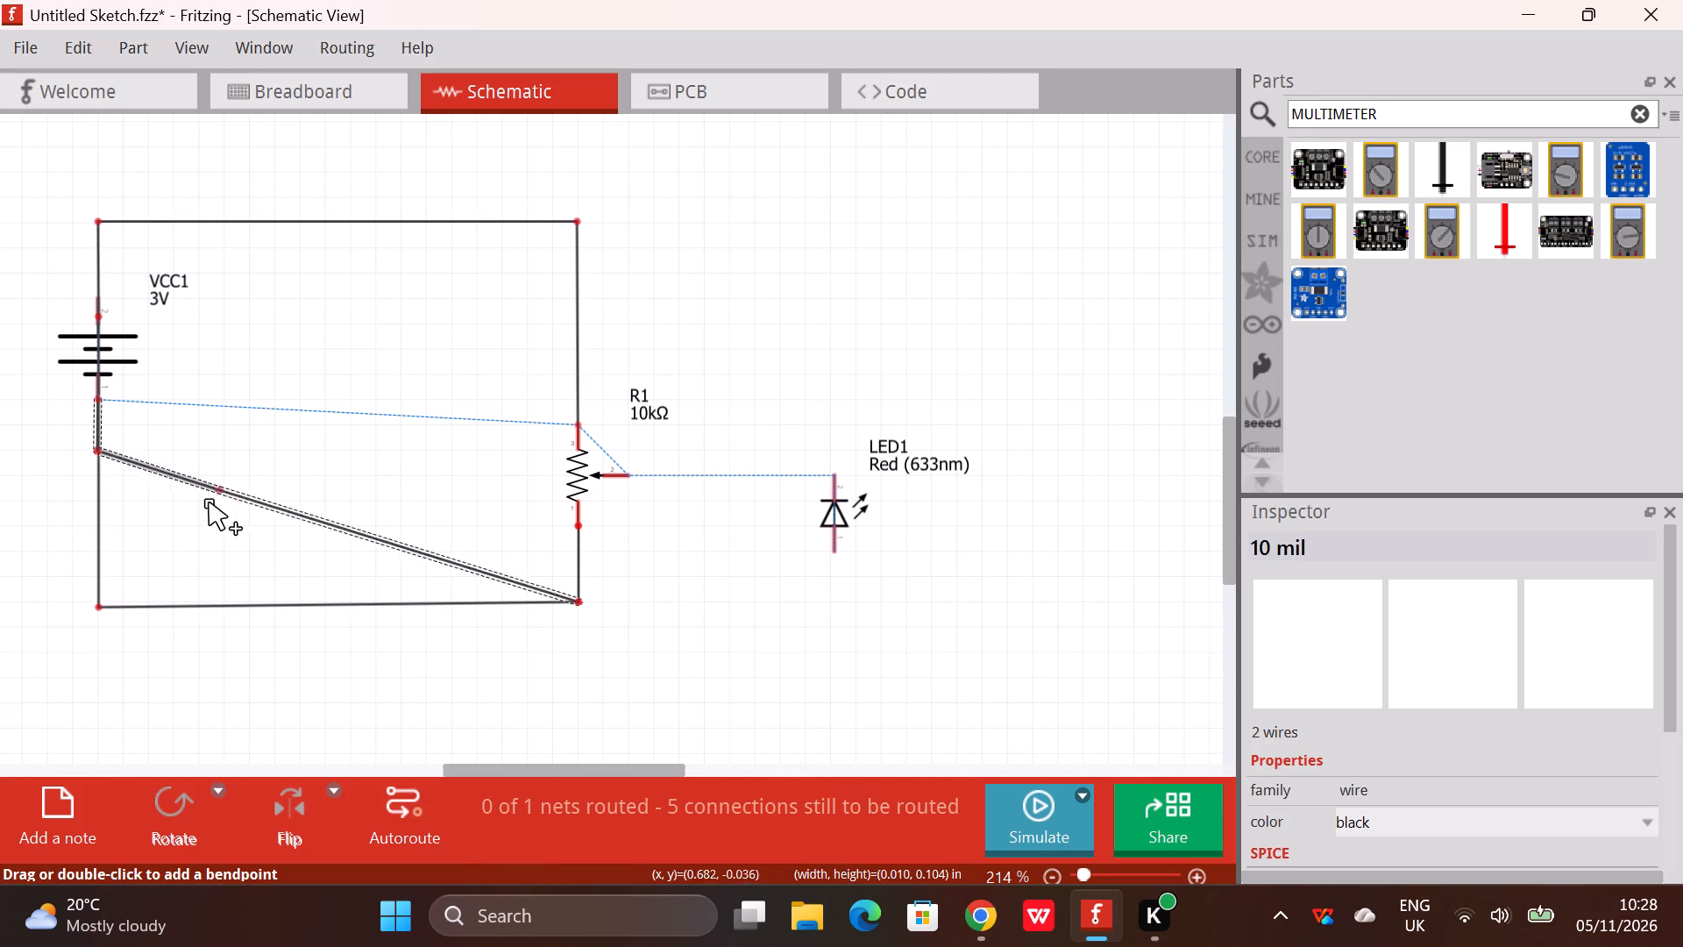
drag(209, 503, 88, 602)
click(233, 525)
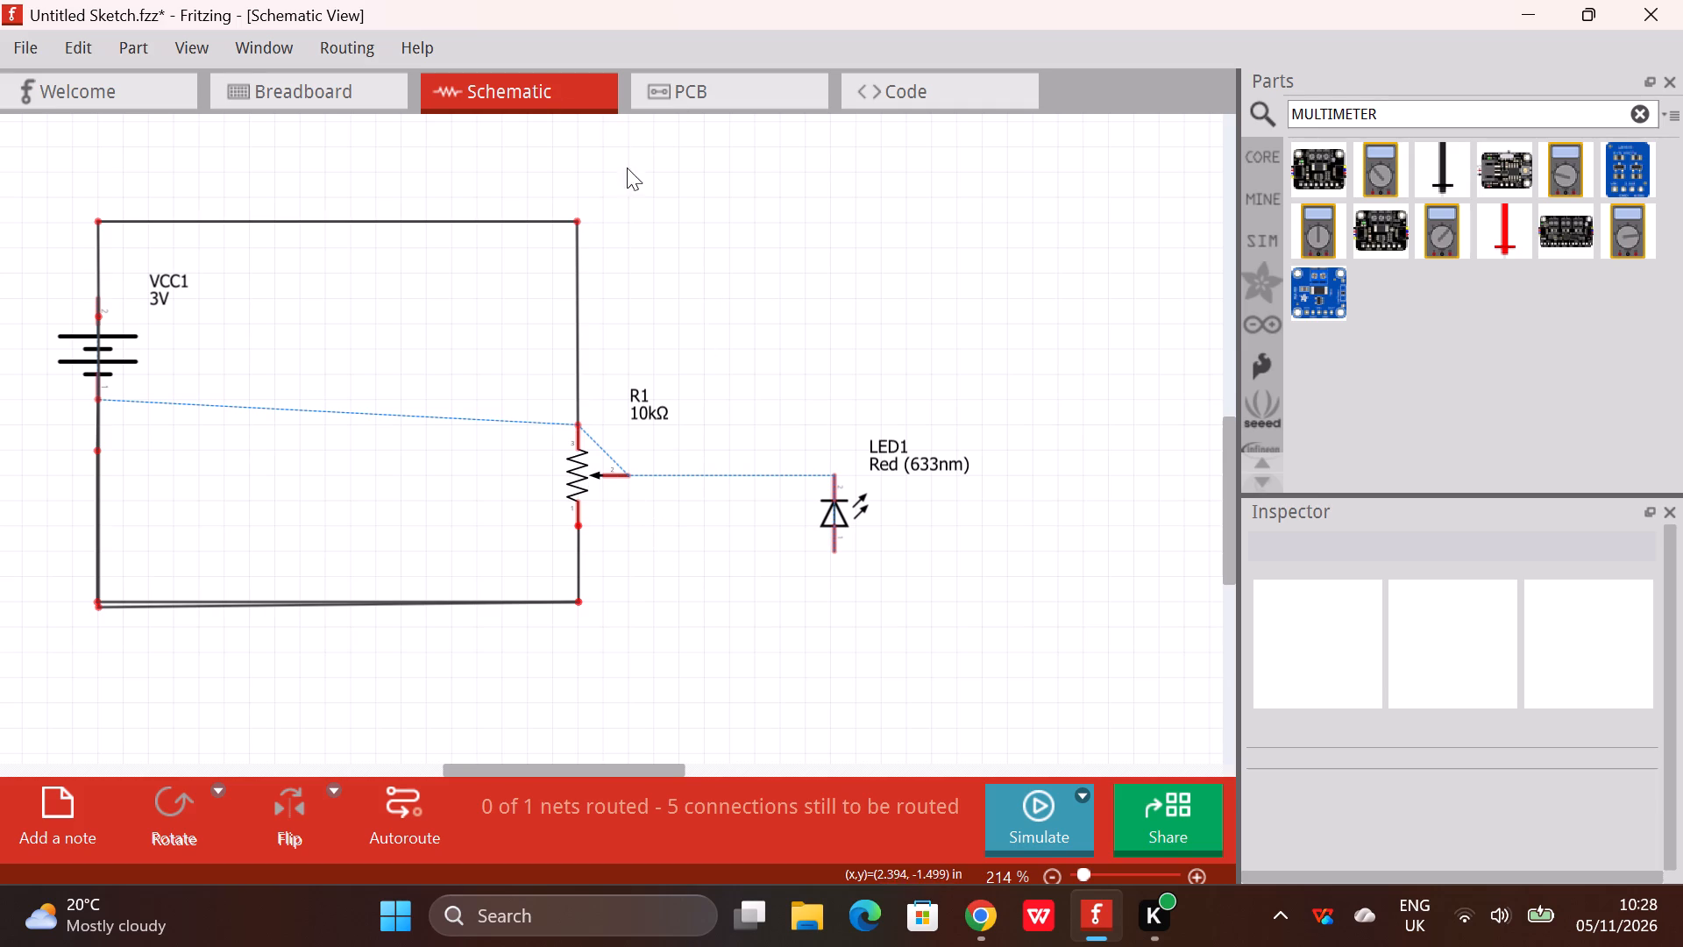
click(613, 470)
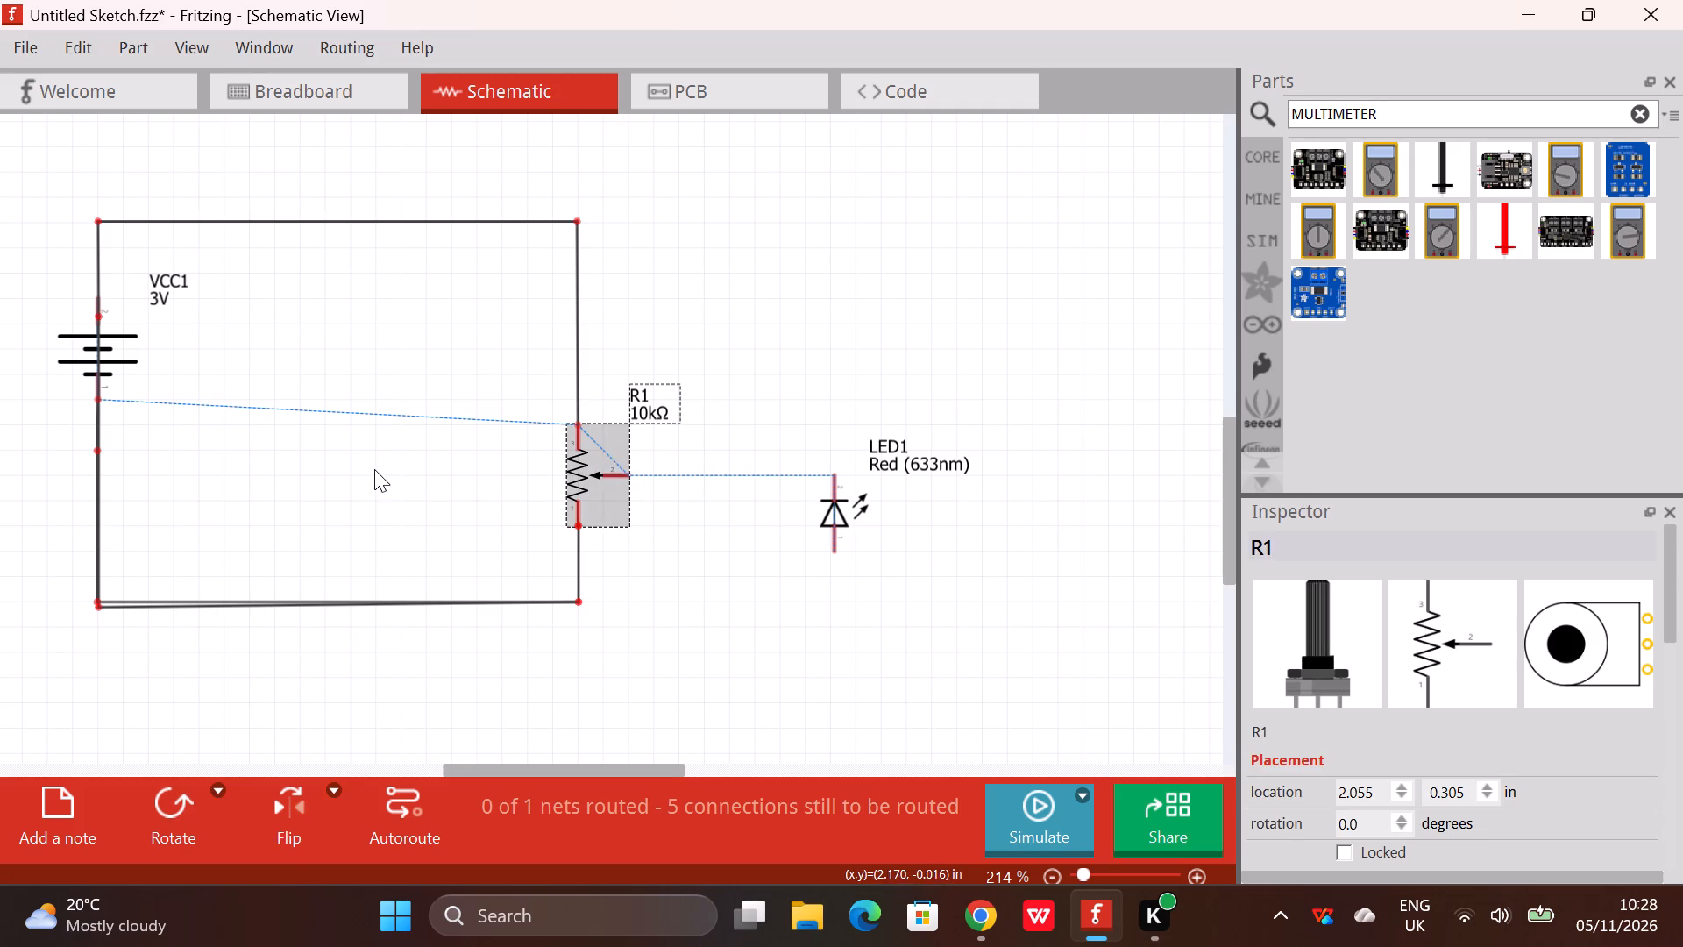
click(361, 482)
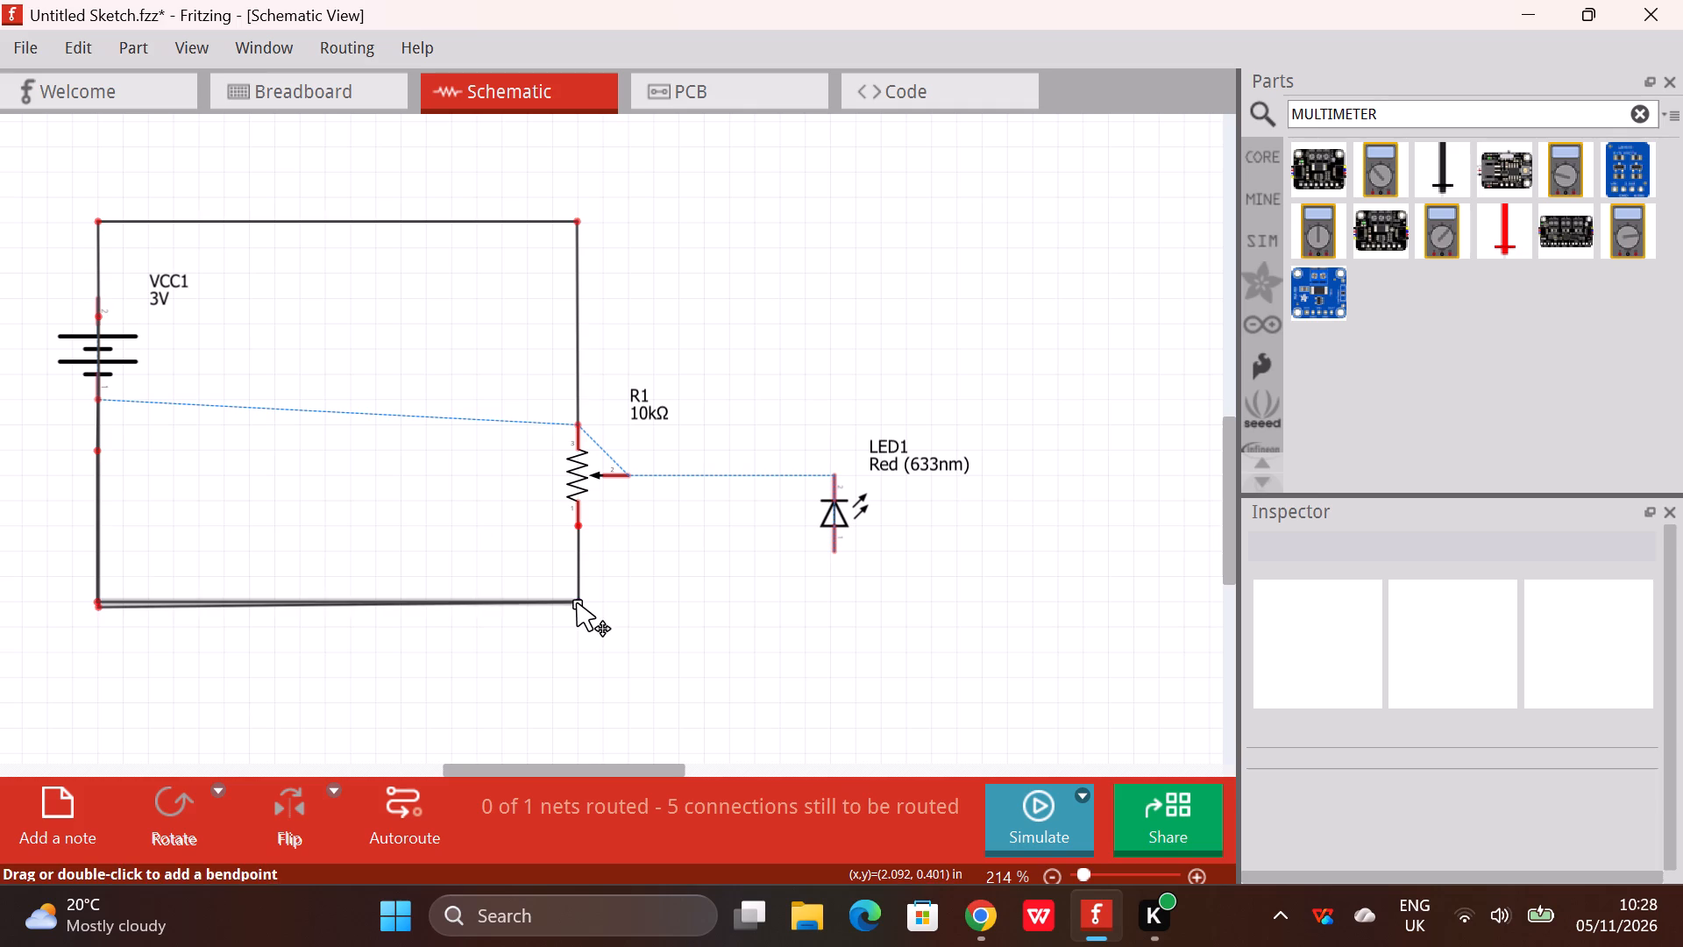
Extend the inner wire's free end from the corner below R1 to a point just below LED1's lower pin.
drag(576, 602, 662, 636)
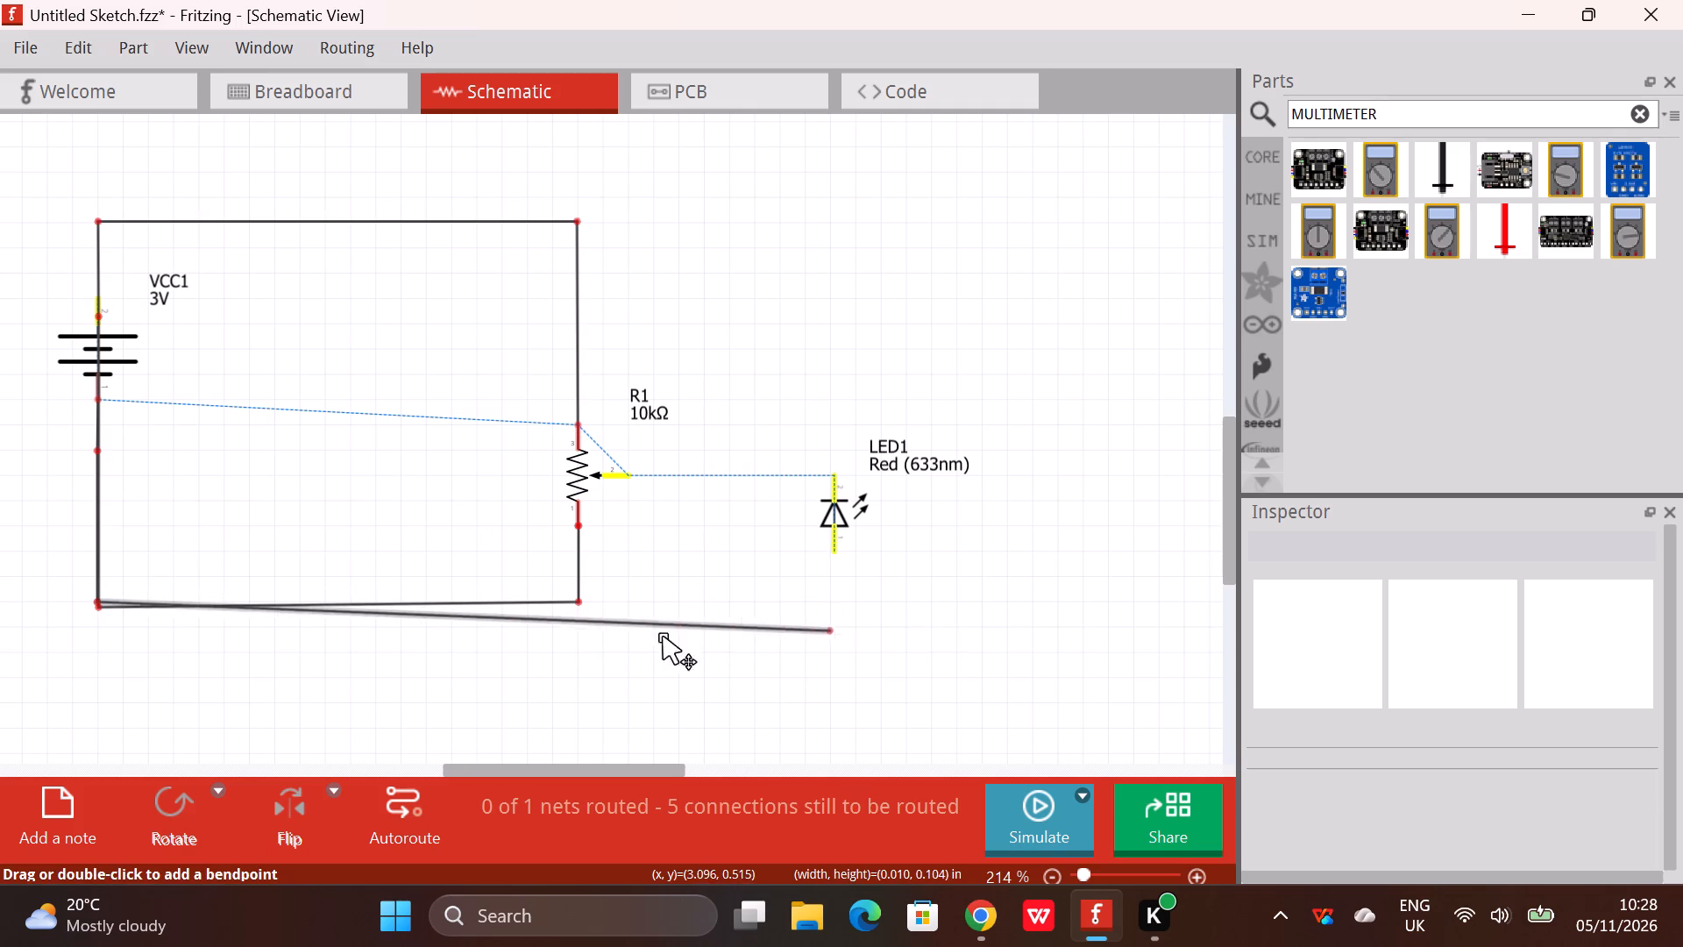
drag(662, 636, 737, 648)
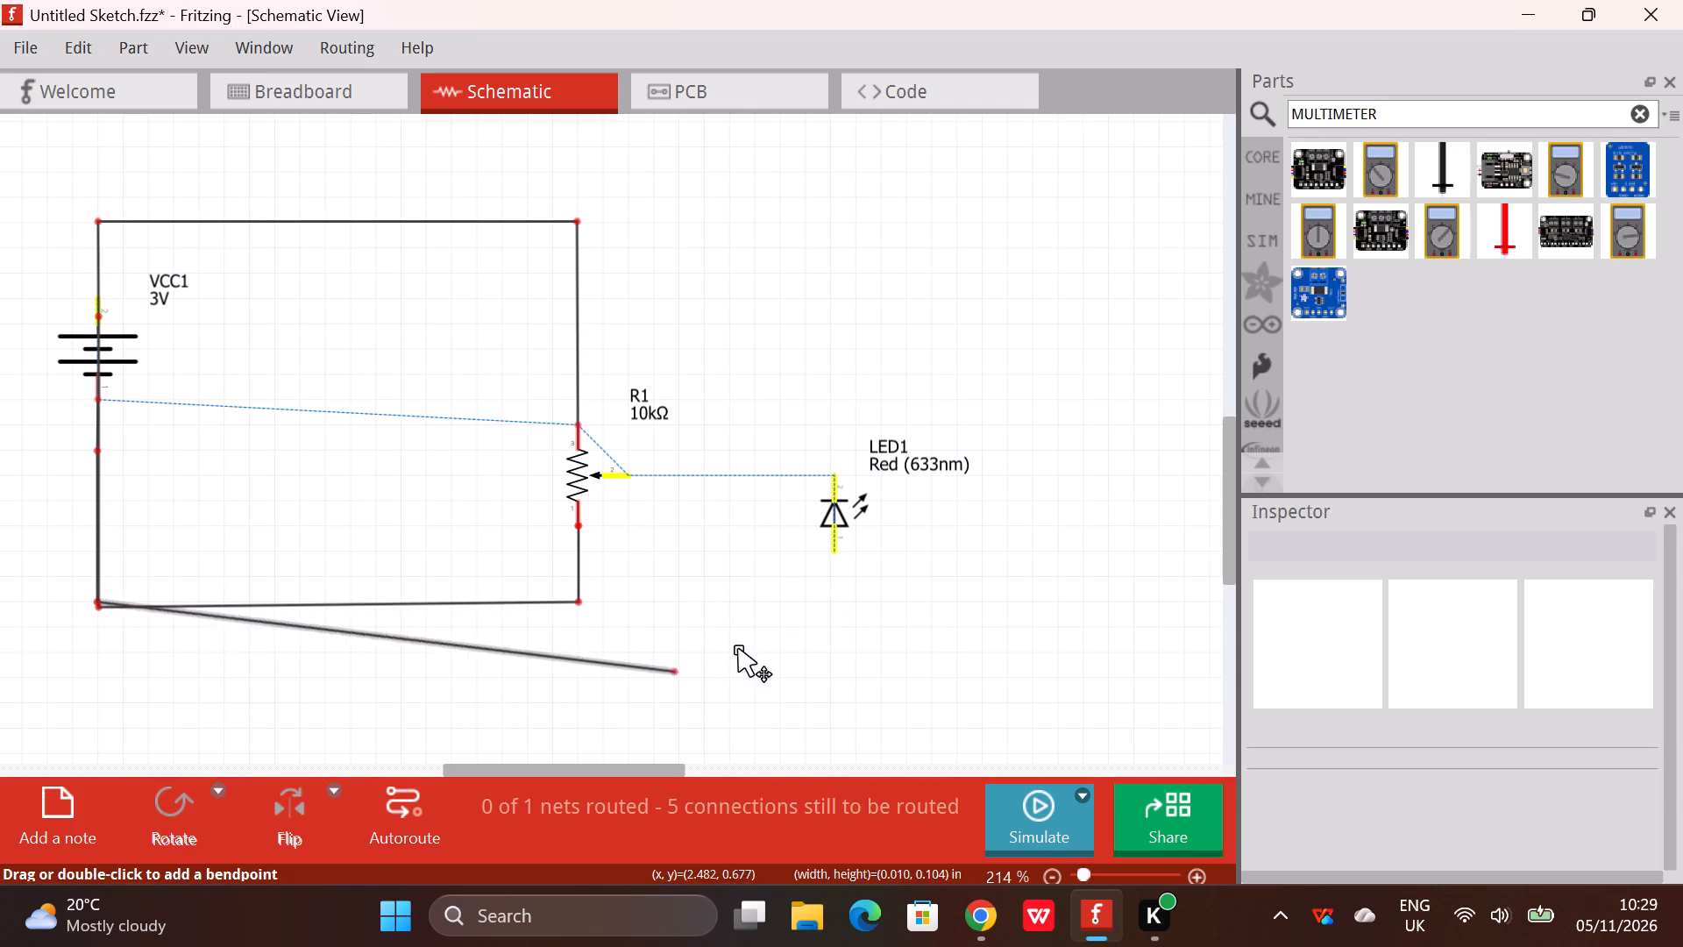
drag(737, 648, 841, 597)
click(844, 616)
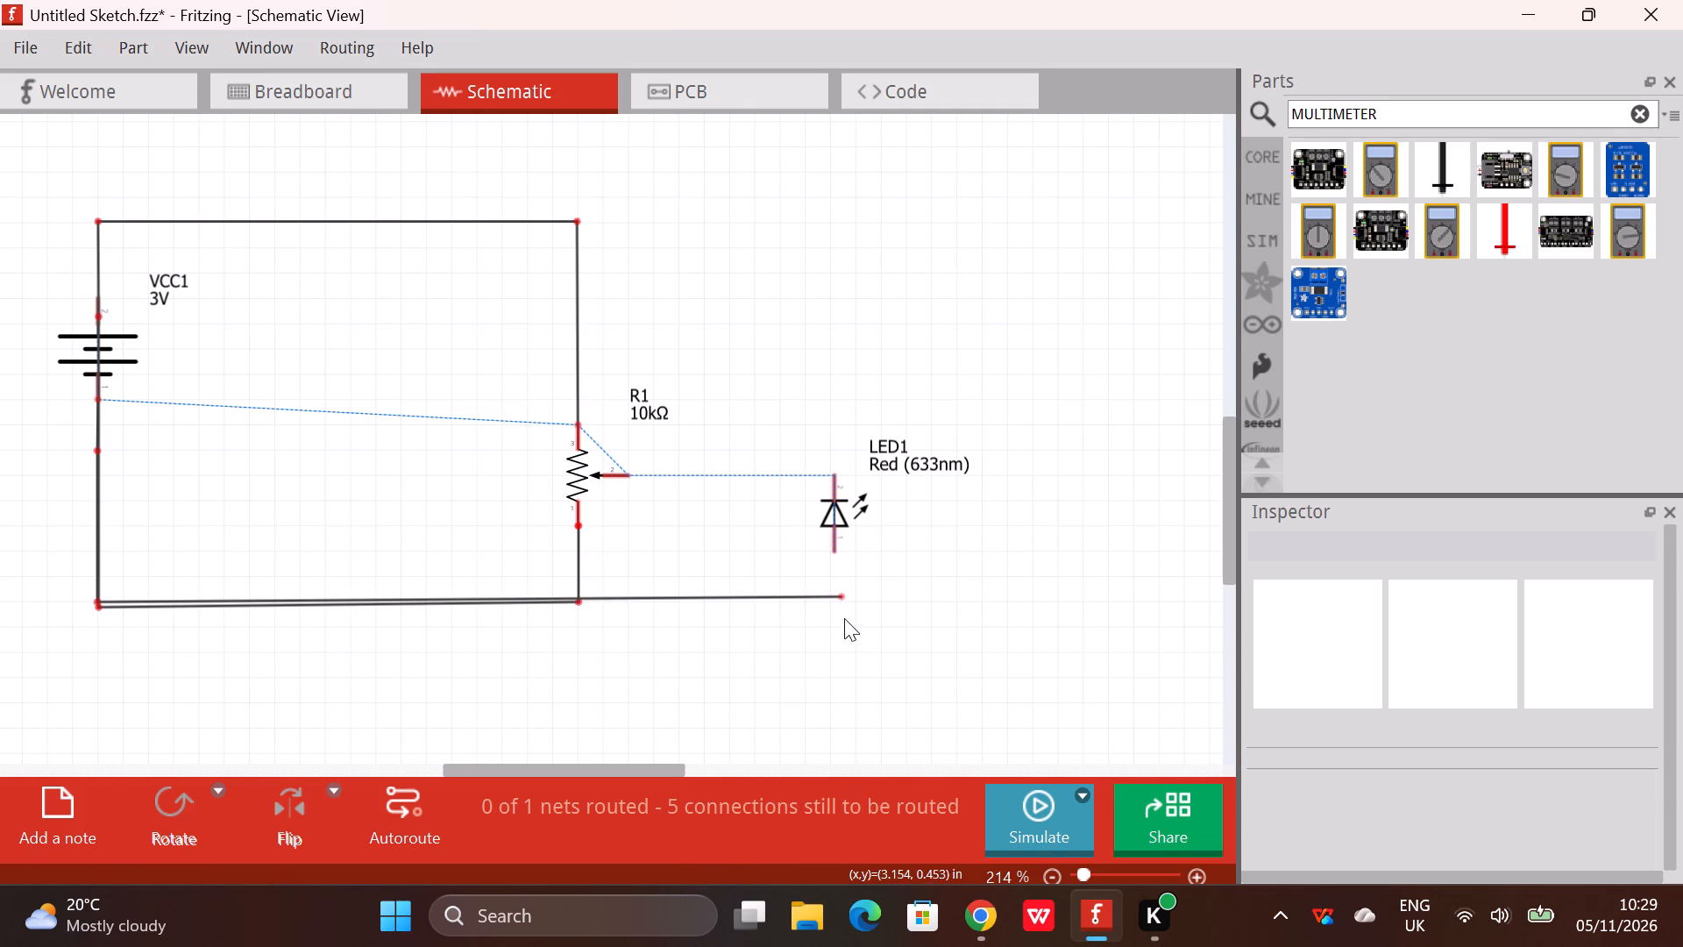
drag(837, 594, 834, 590)
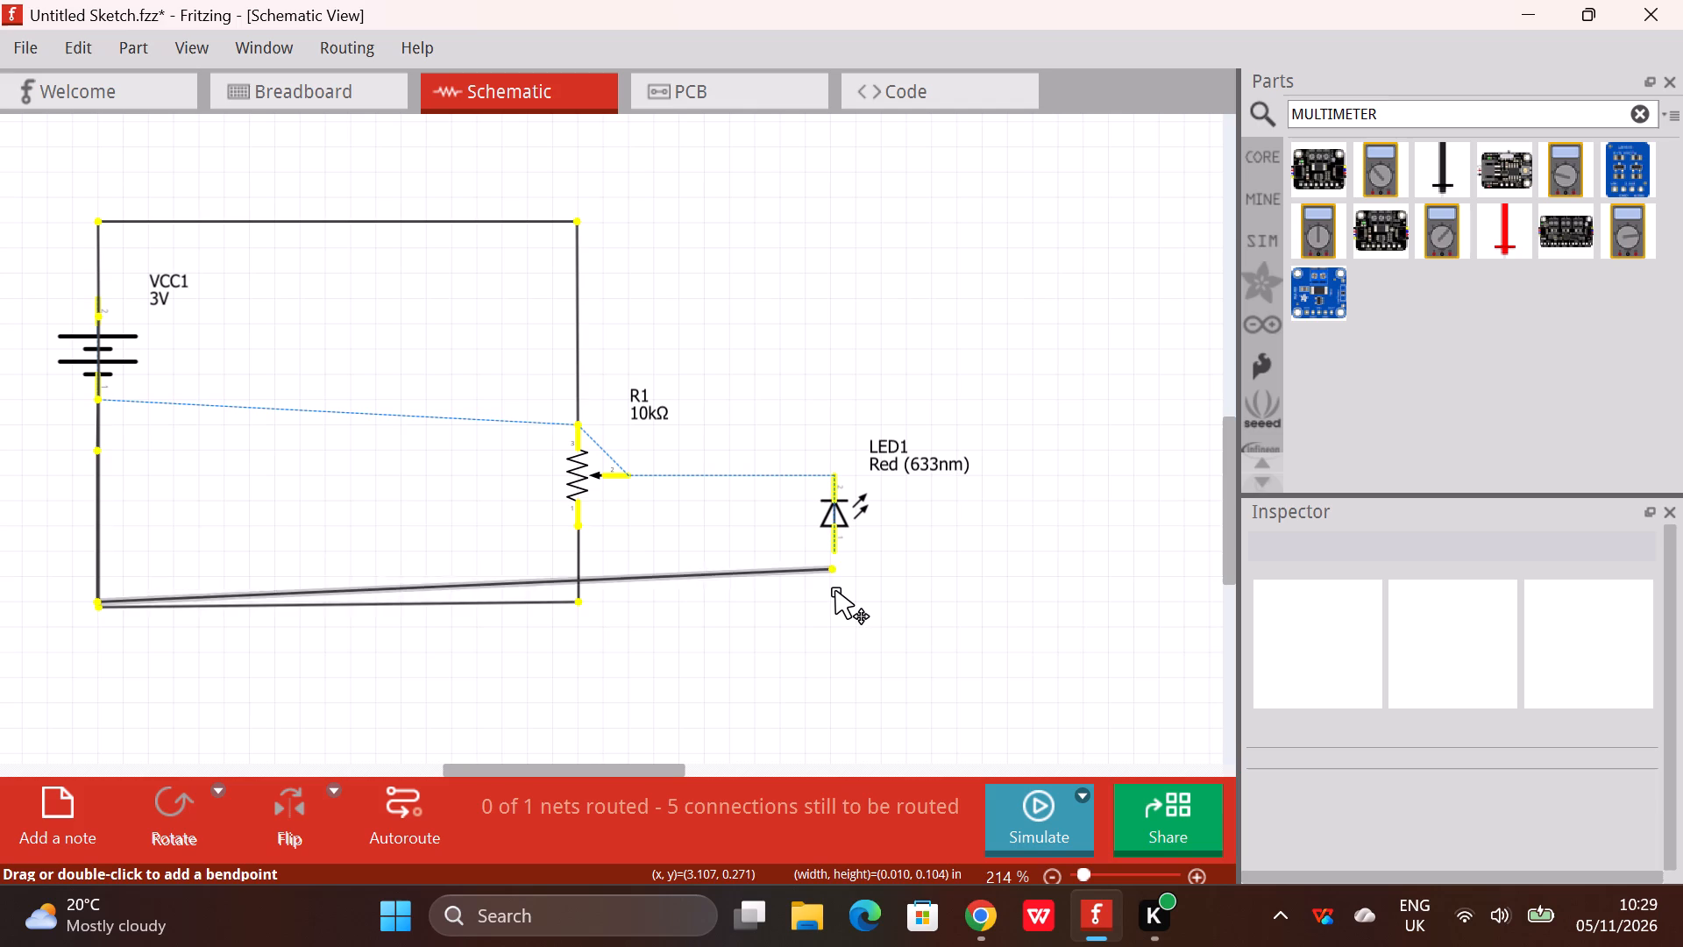
drag(834, 590, 836, 611)
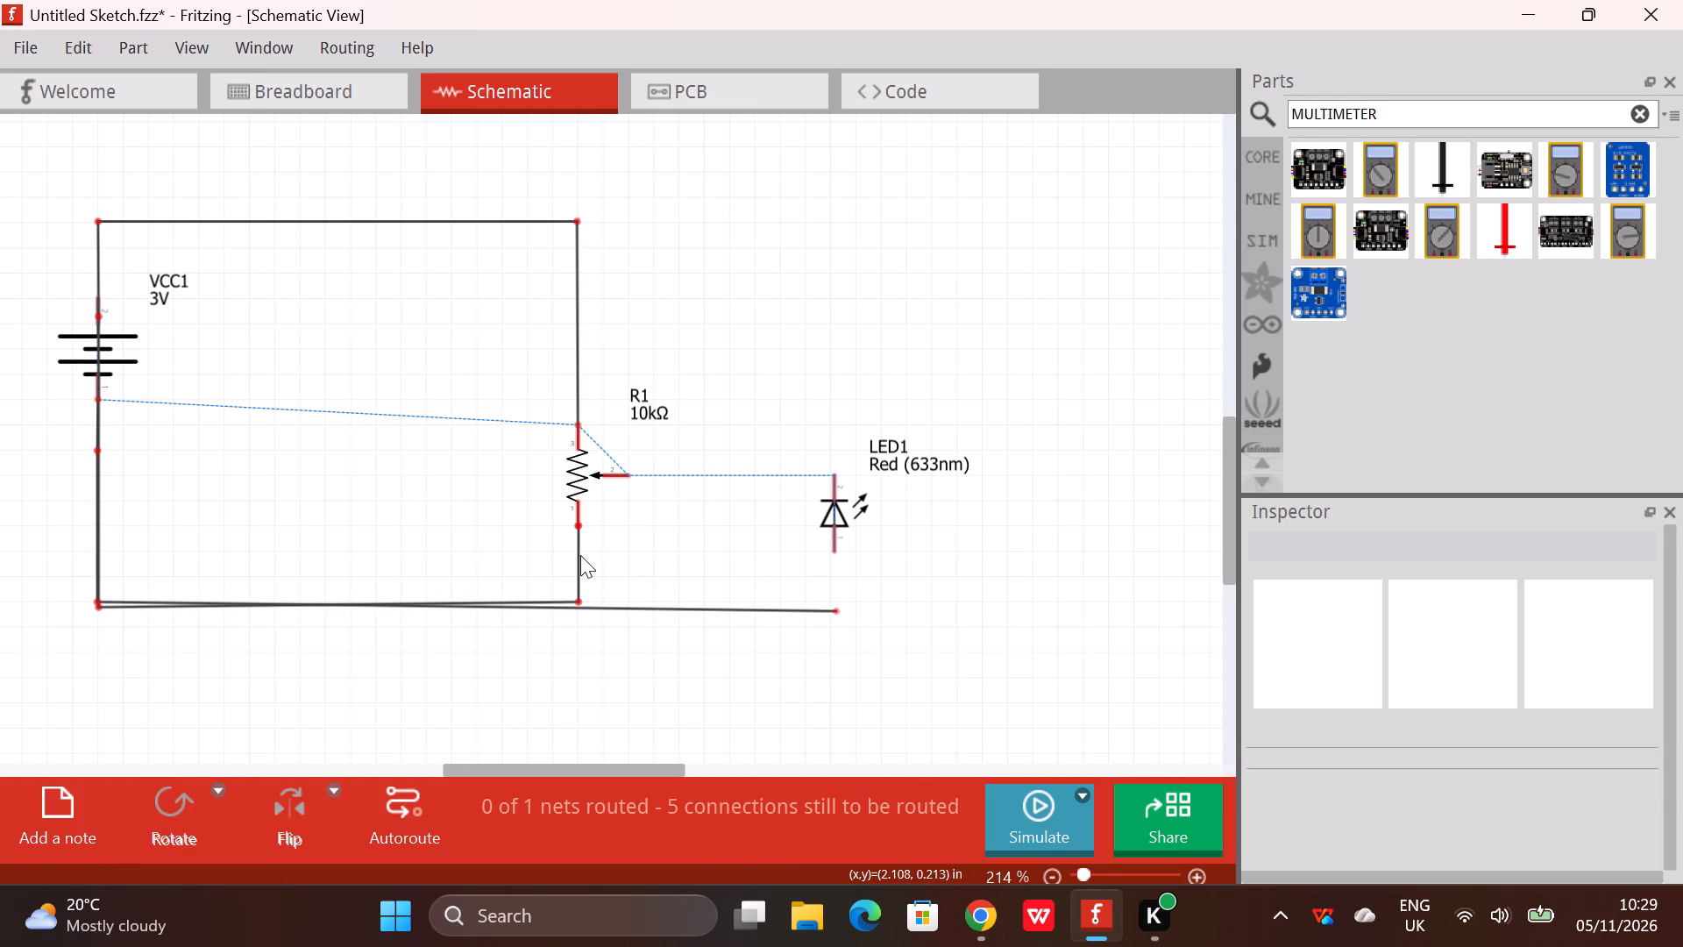
Add a bendpoint to the vertical wire below R1, pull it towards the wire end under LED1, and move it back in line below R1.
drag(580, 558, 592, 570)
drag(578, 556, 805, 607)
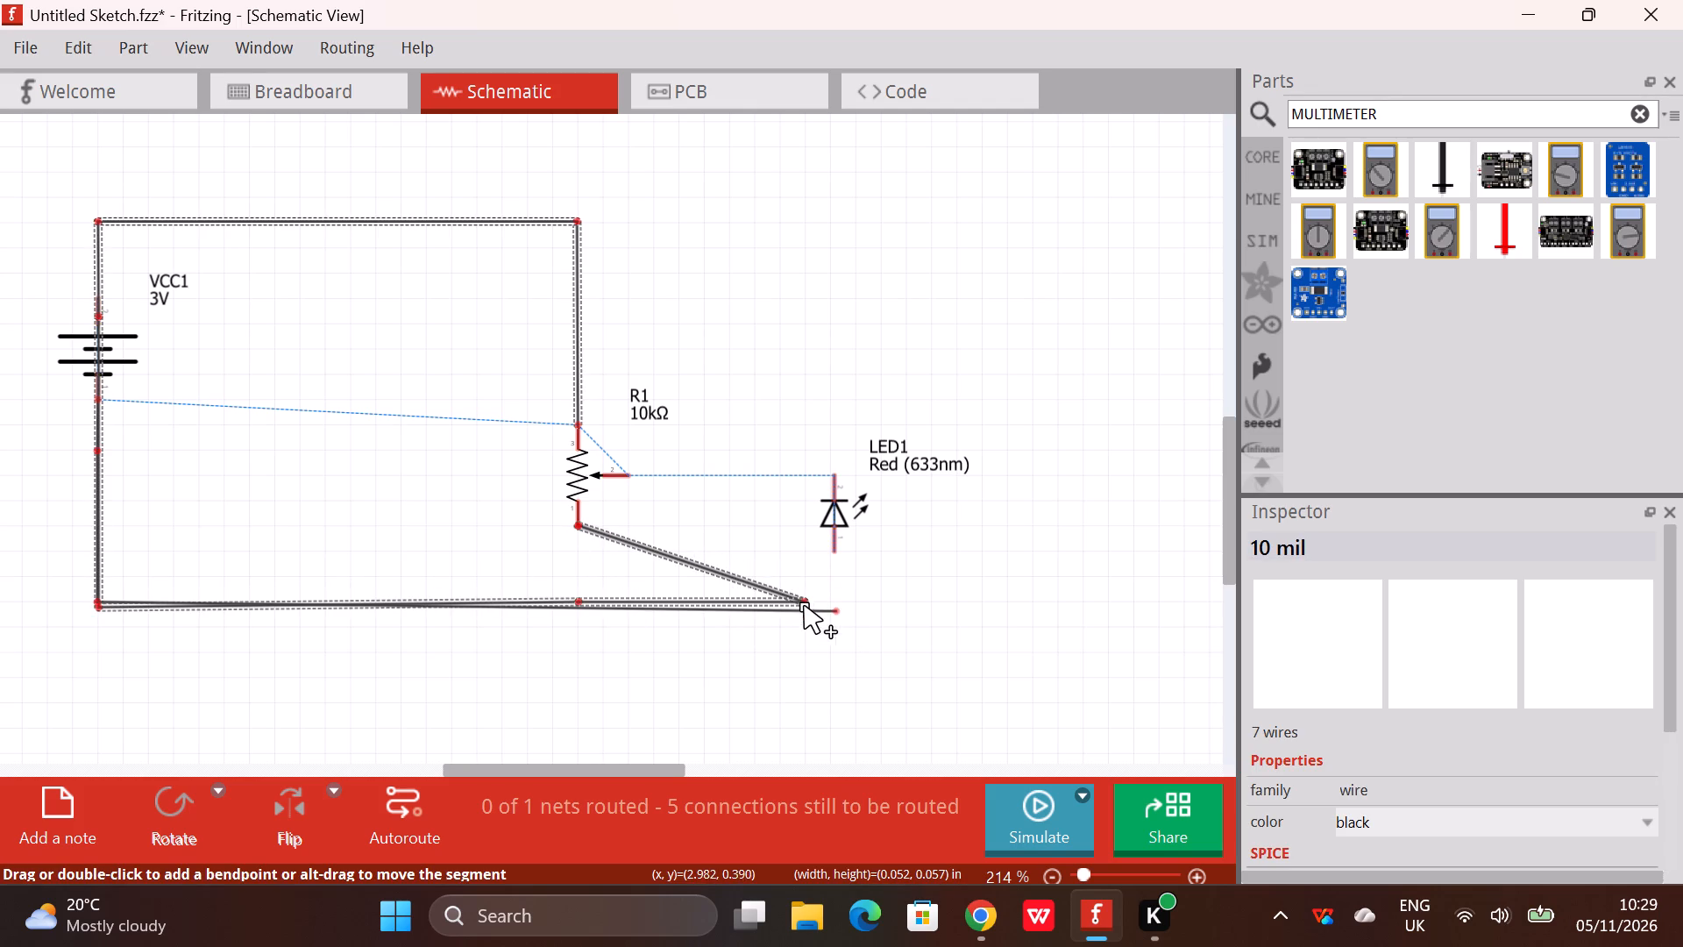
drag(805, 607, 835, 613)
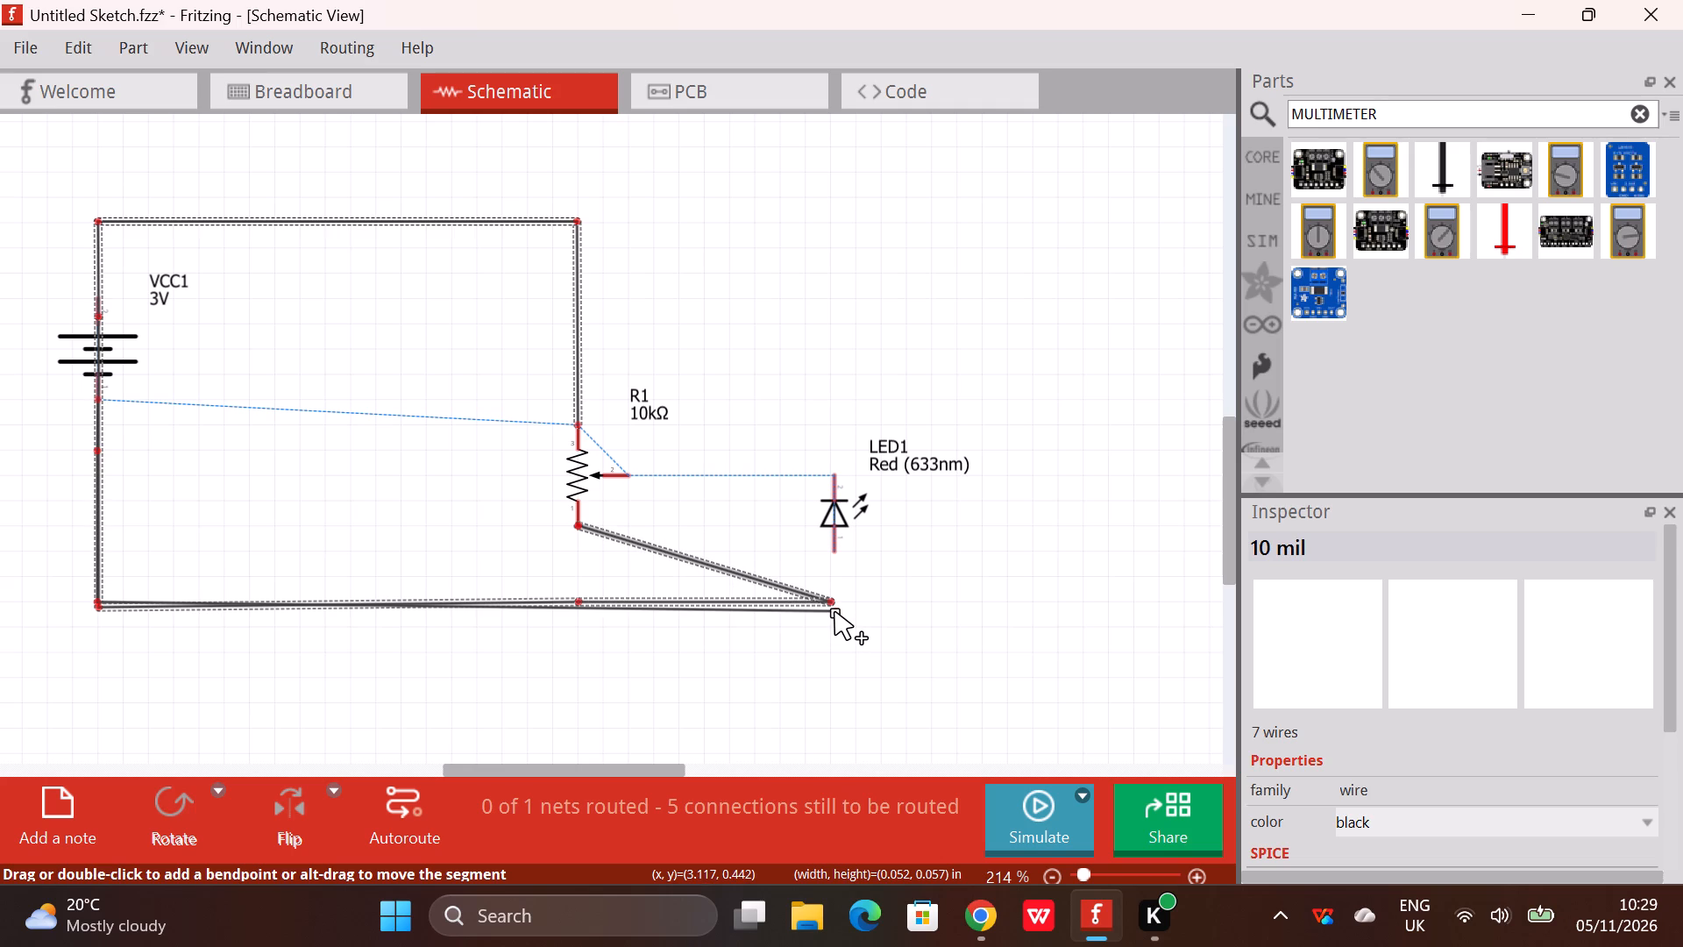
drag(835, 613, 579, 566)
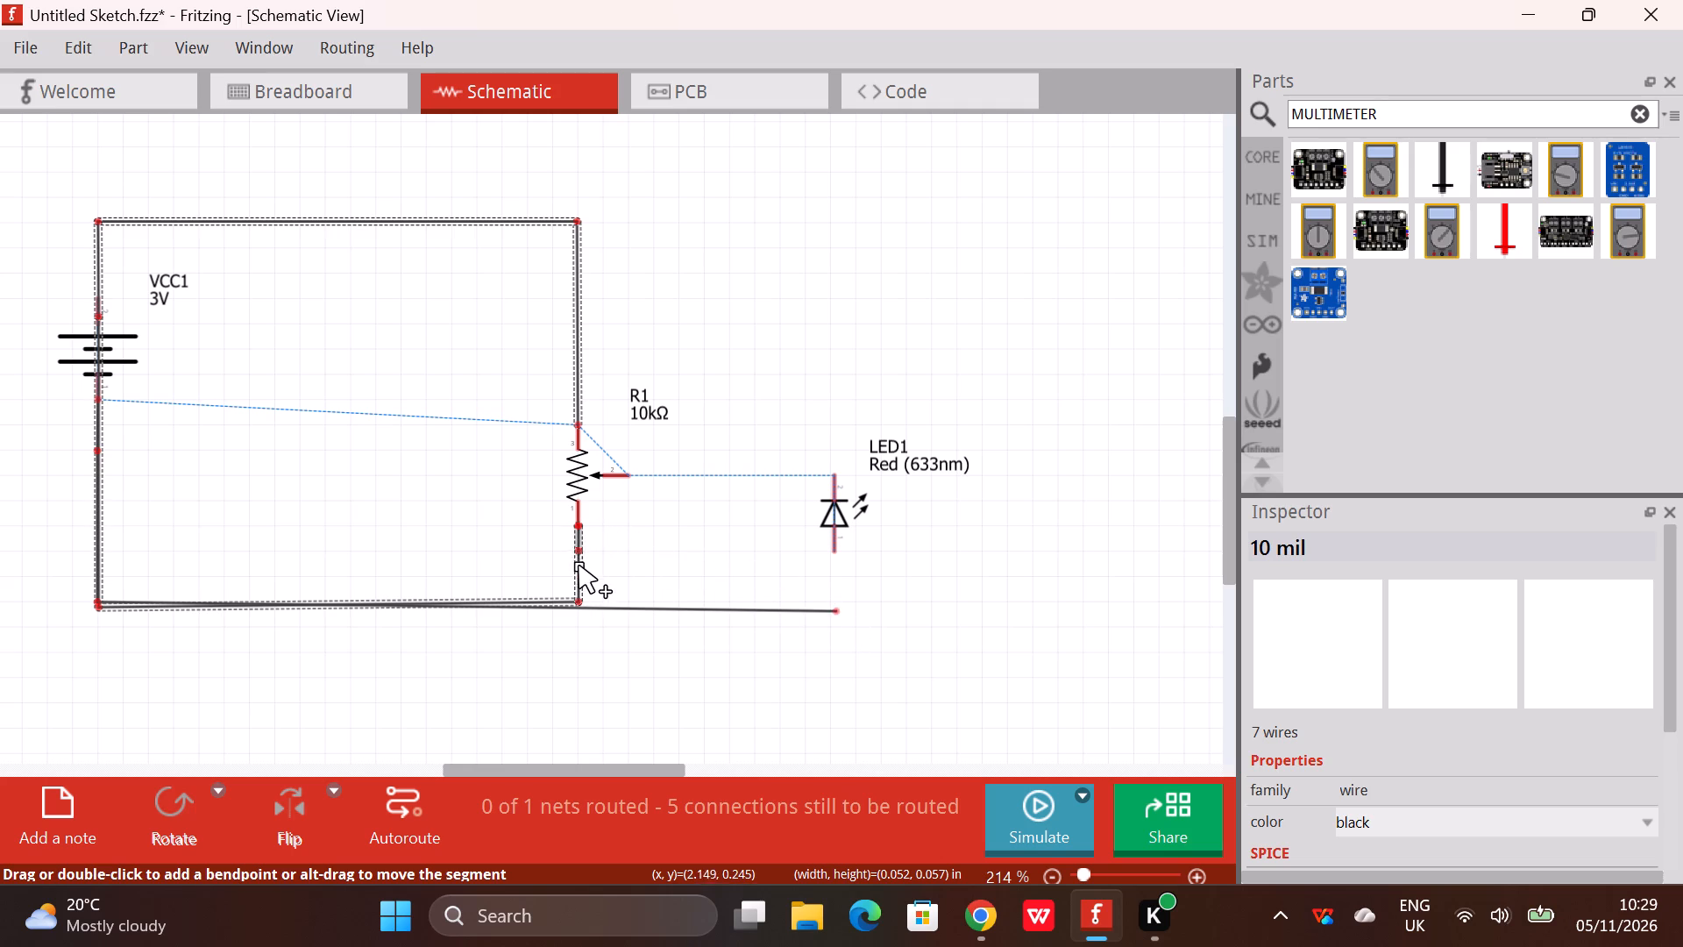
drag(579, 566, 578, 566)
click(650, 564)
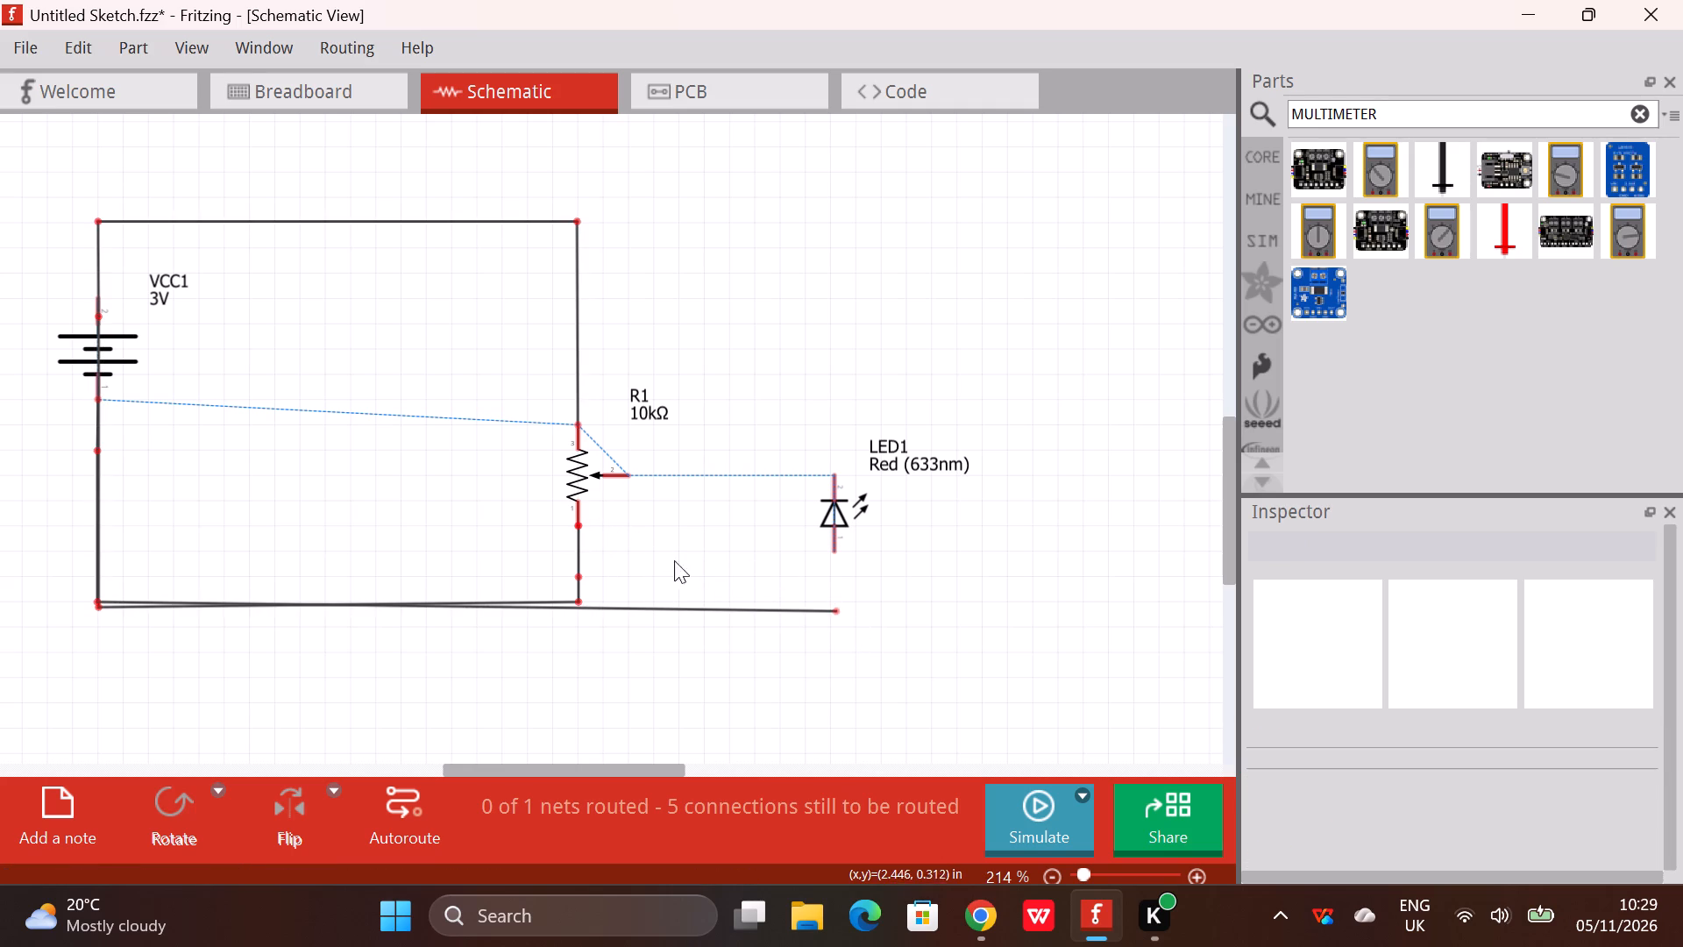
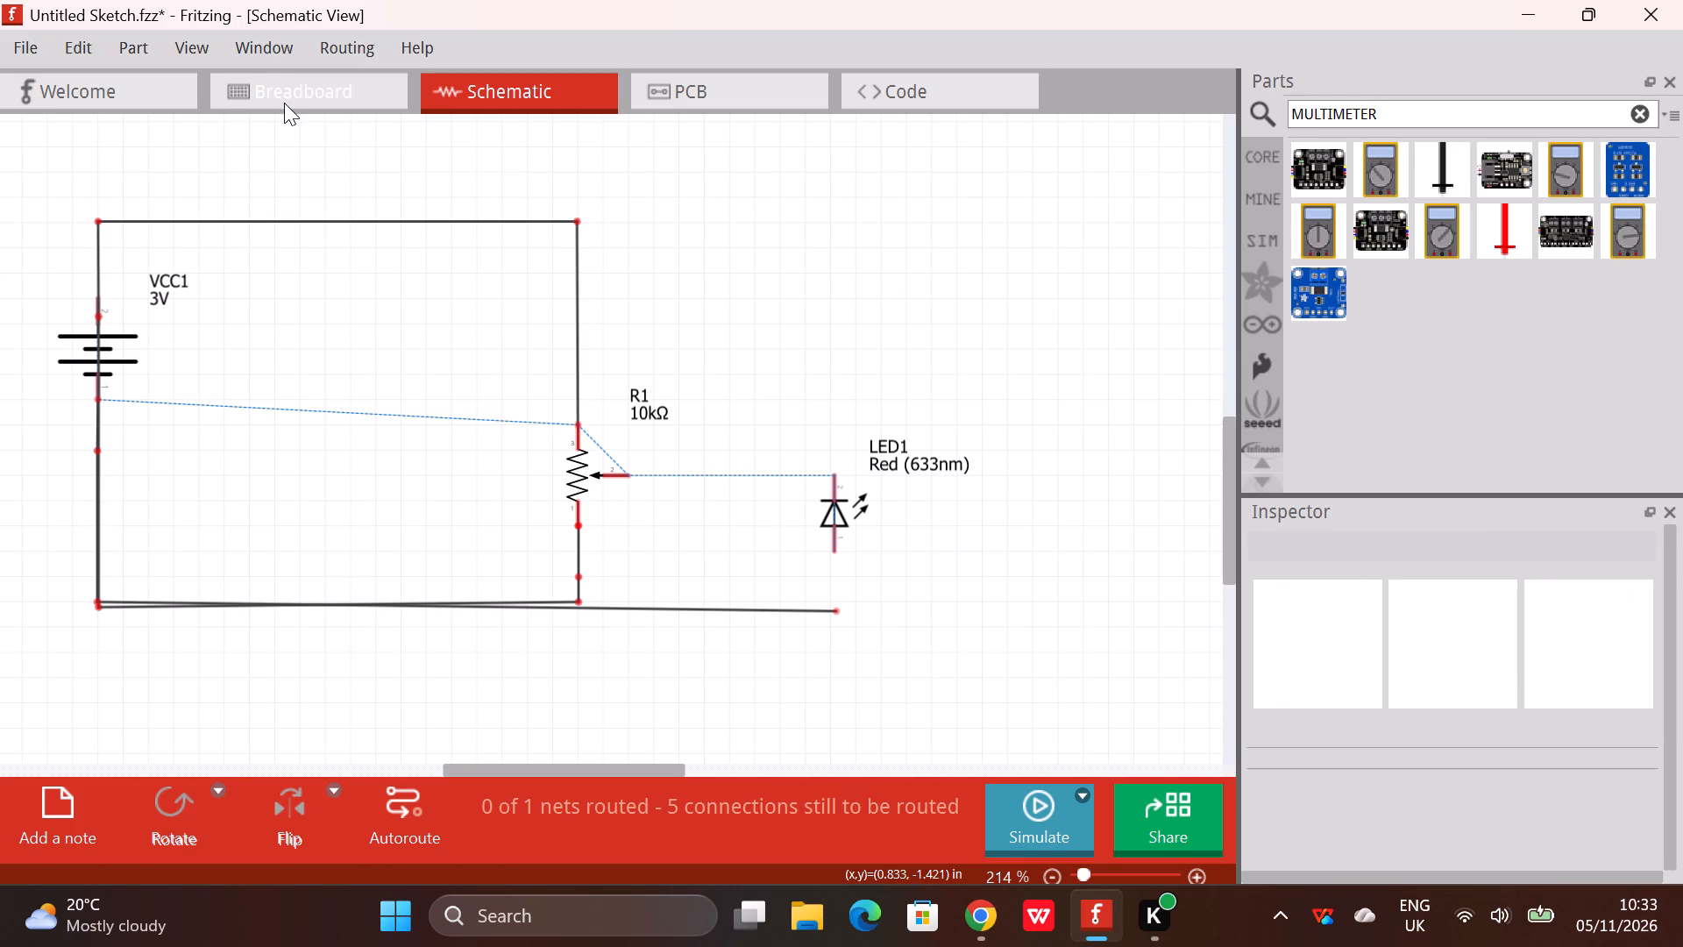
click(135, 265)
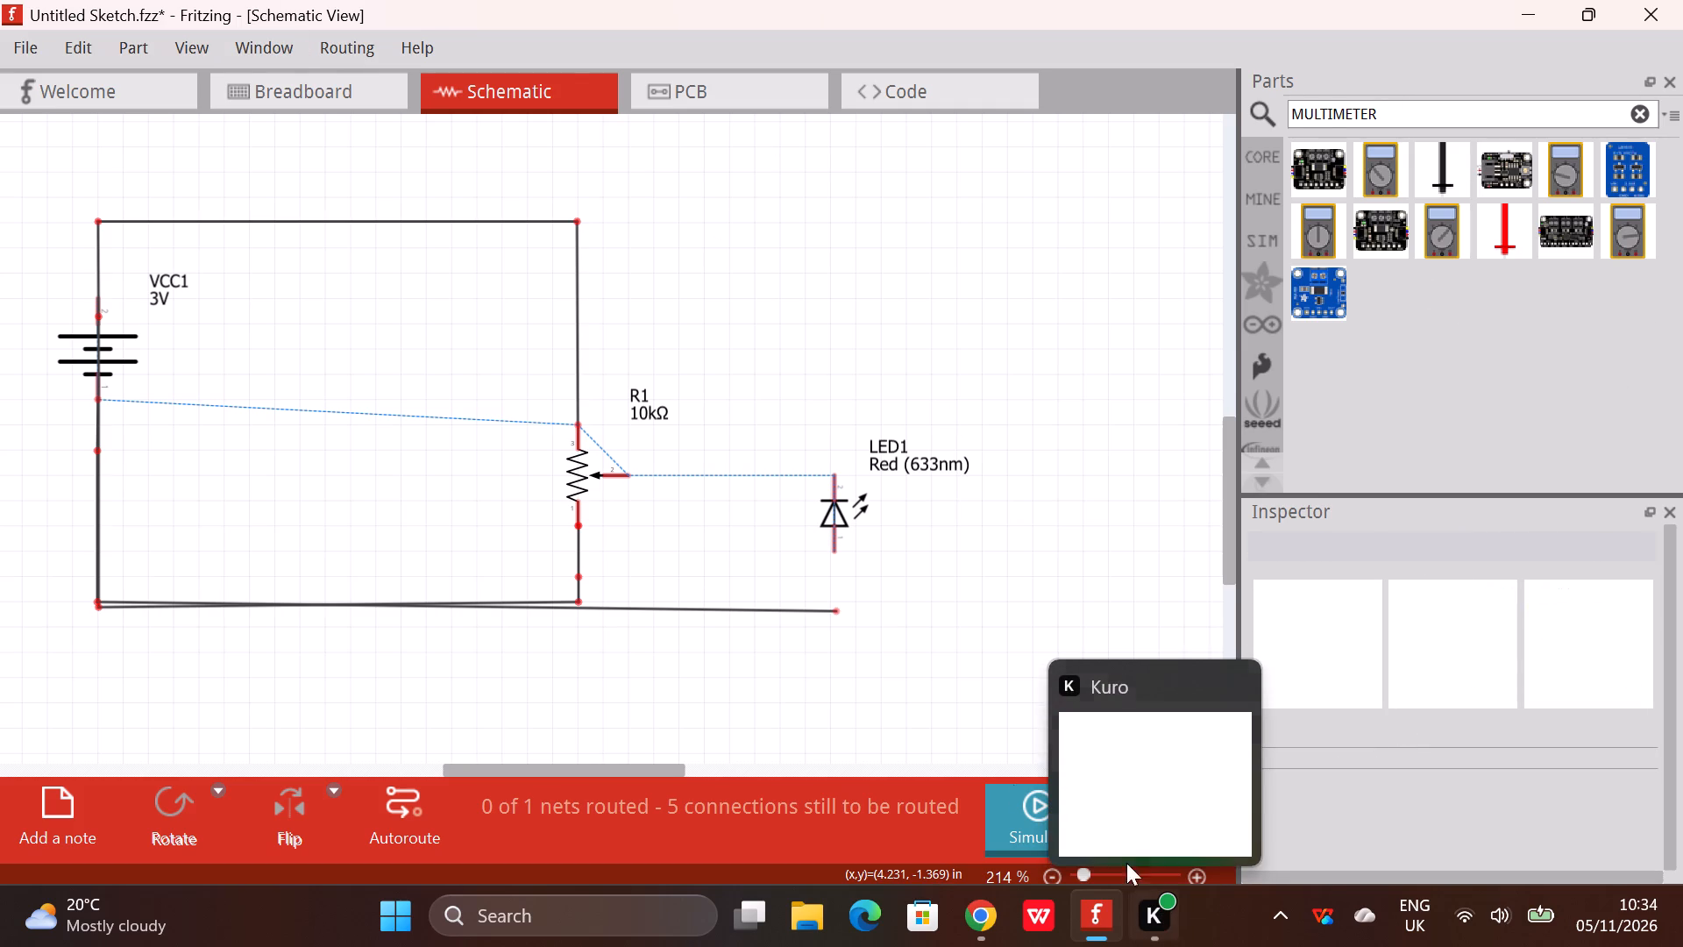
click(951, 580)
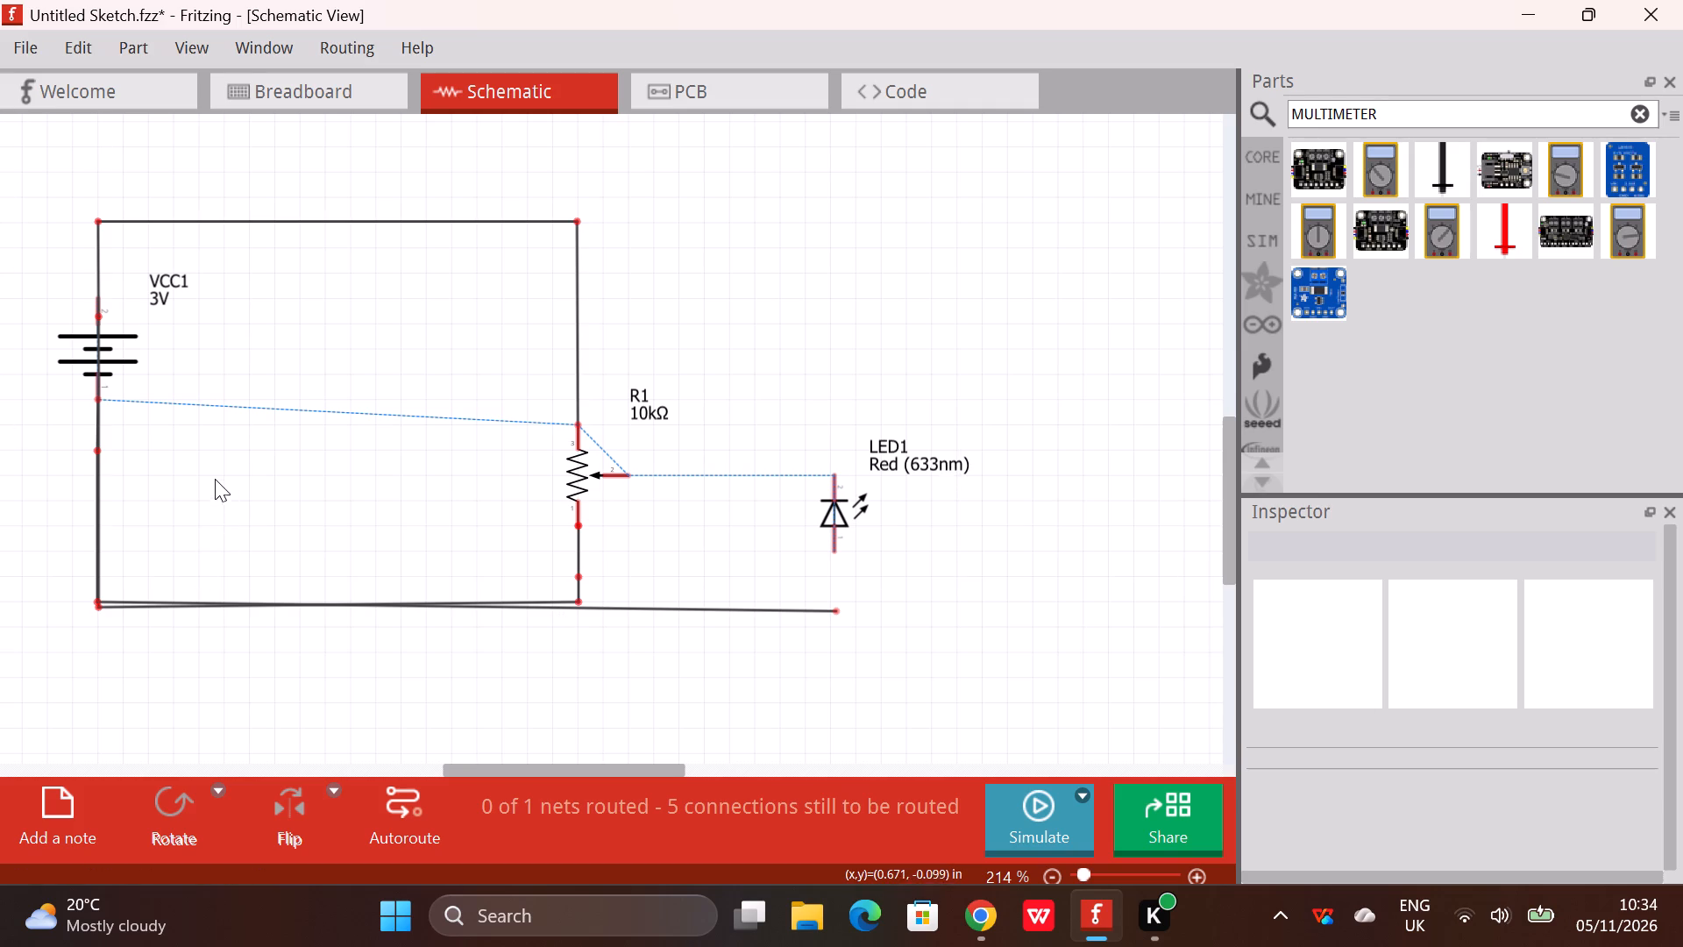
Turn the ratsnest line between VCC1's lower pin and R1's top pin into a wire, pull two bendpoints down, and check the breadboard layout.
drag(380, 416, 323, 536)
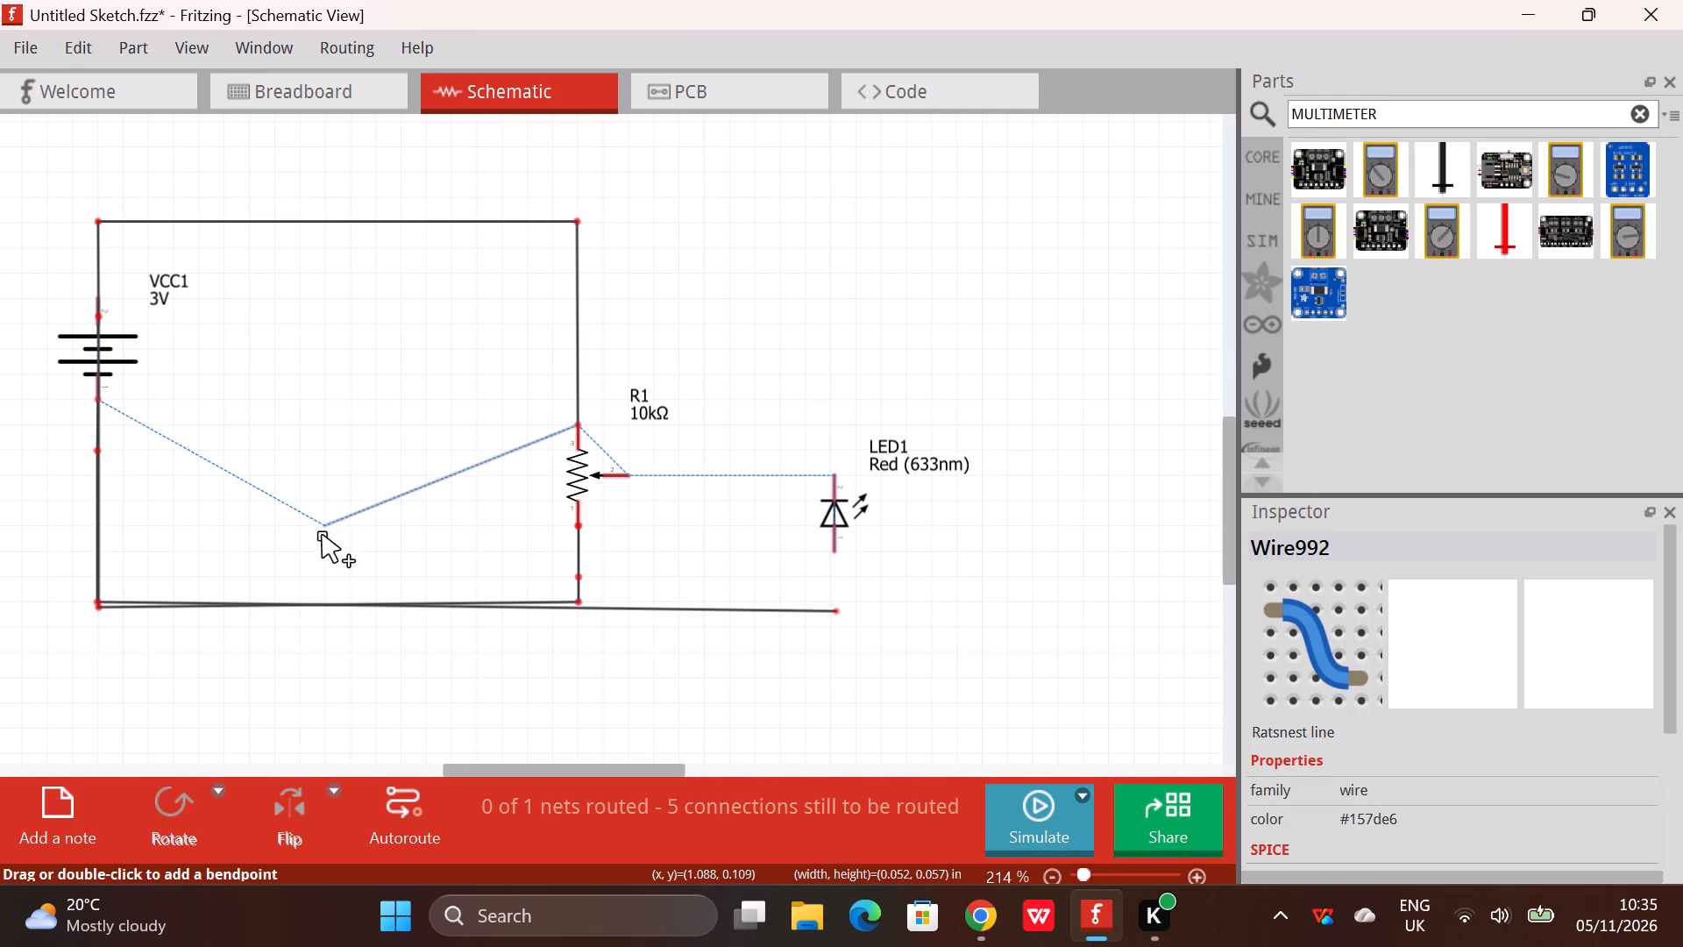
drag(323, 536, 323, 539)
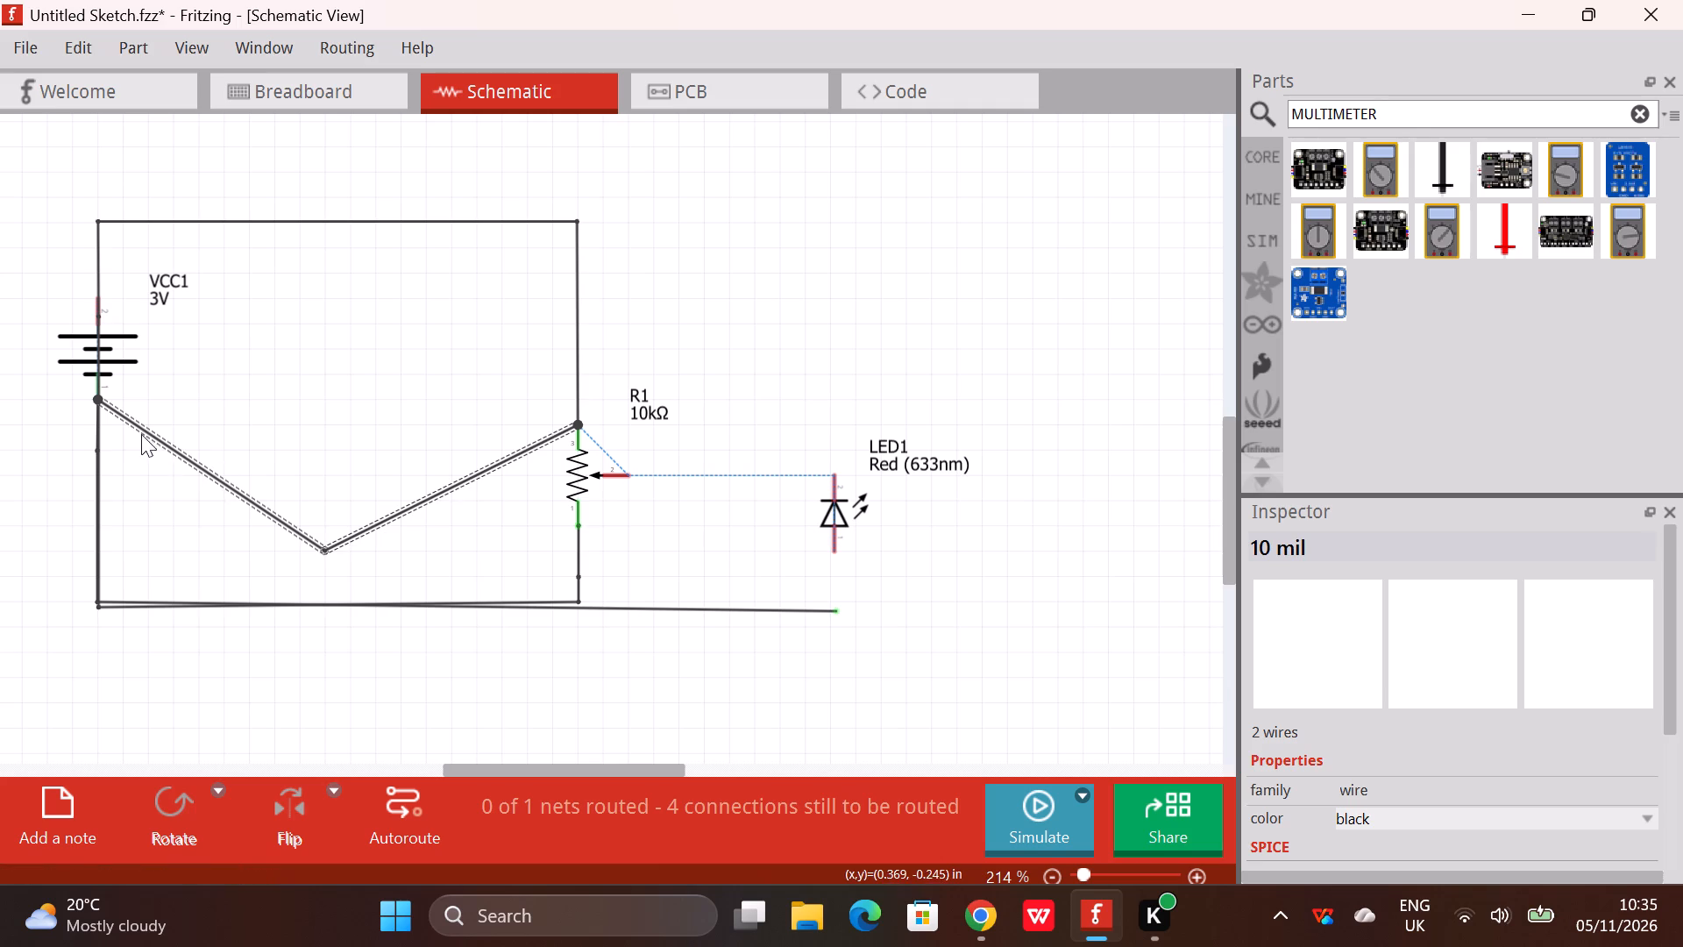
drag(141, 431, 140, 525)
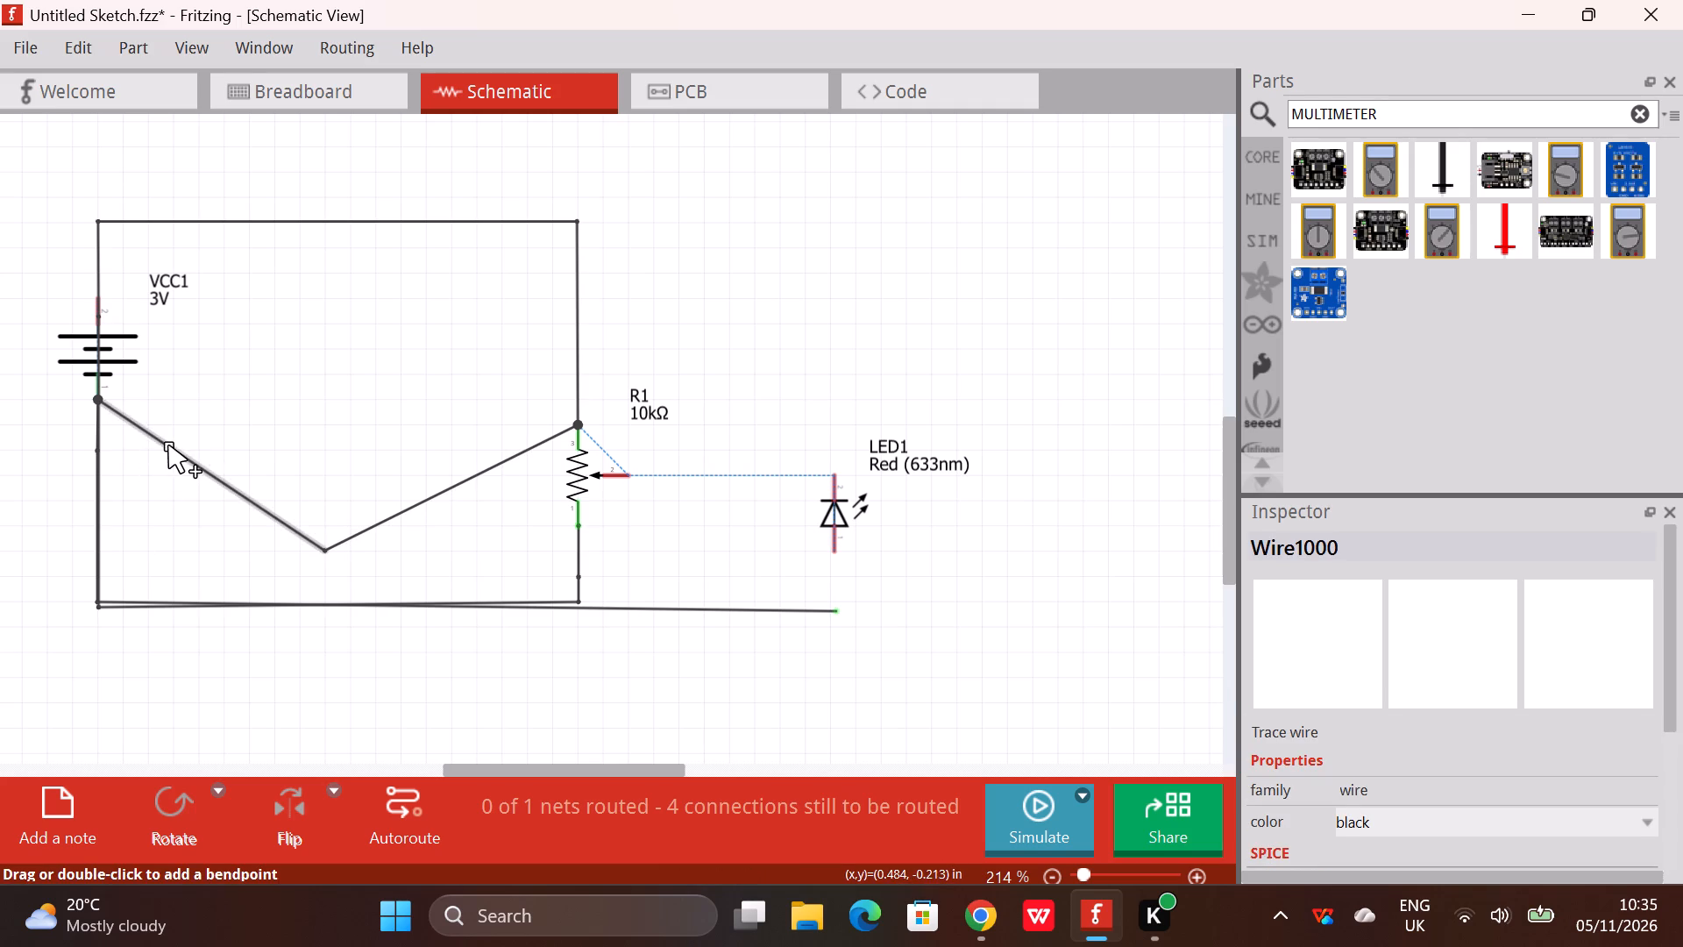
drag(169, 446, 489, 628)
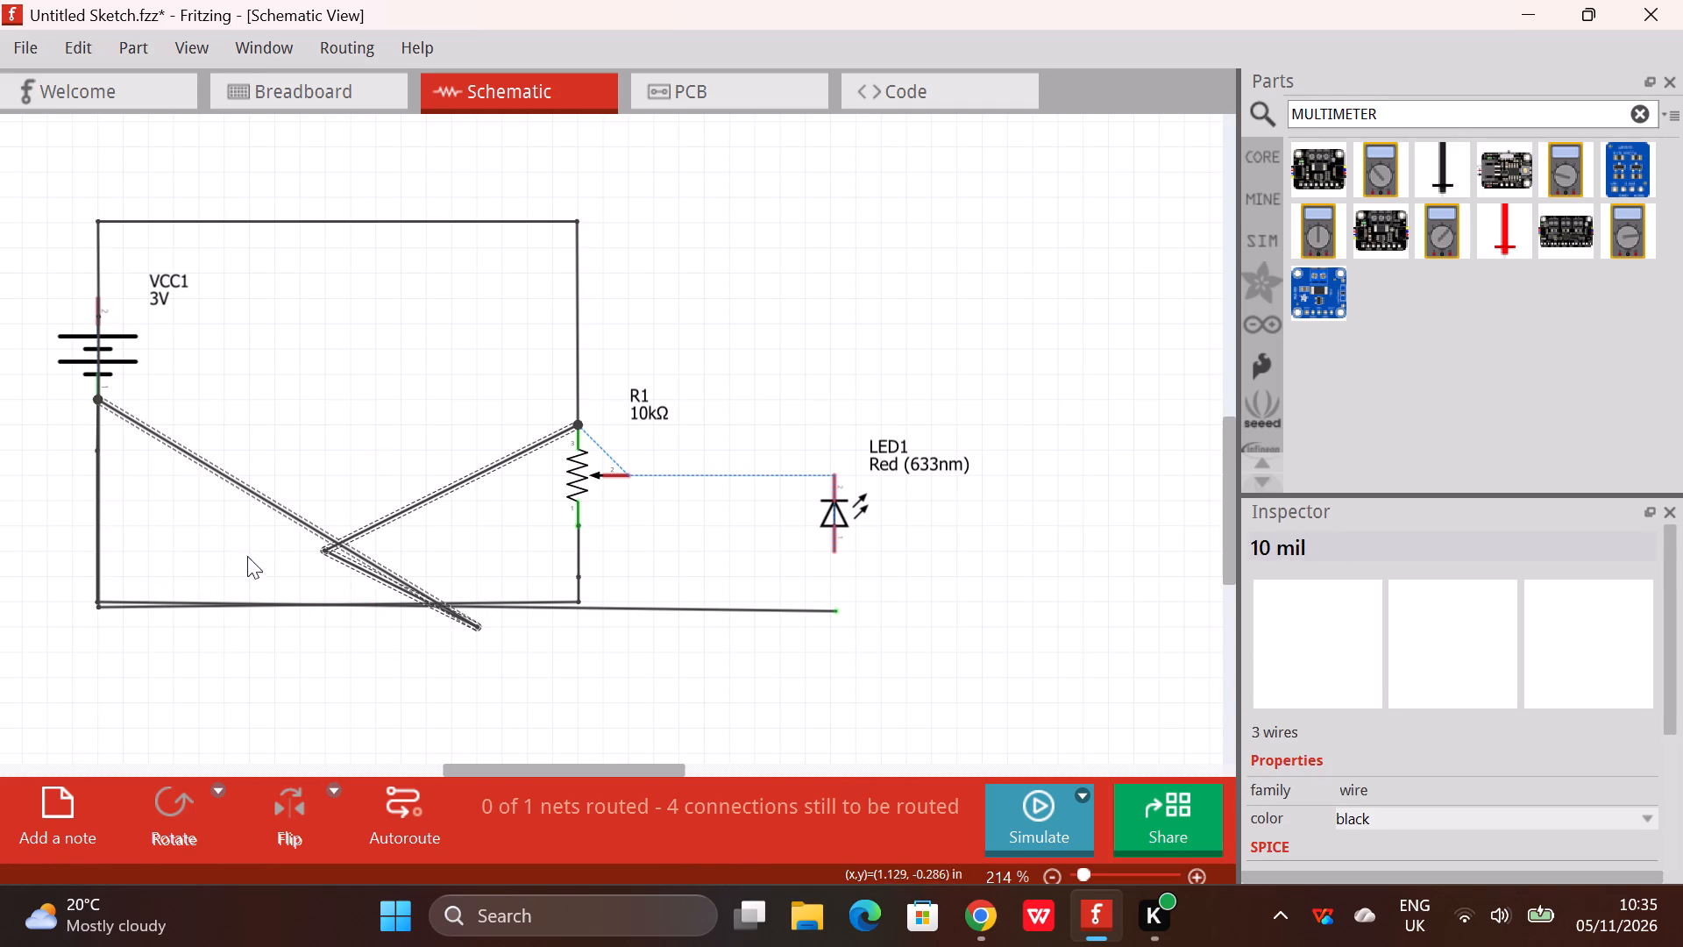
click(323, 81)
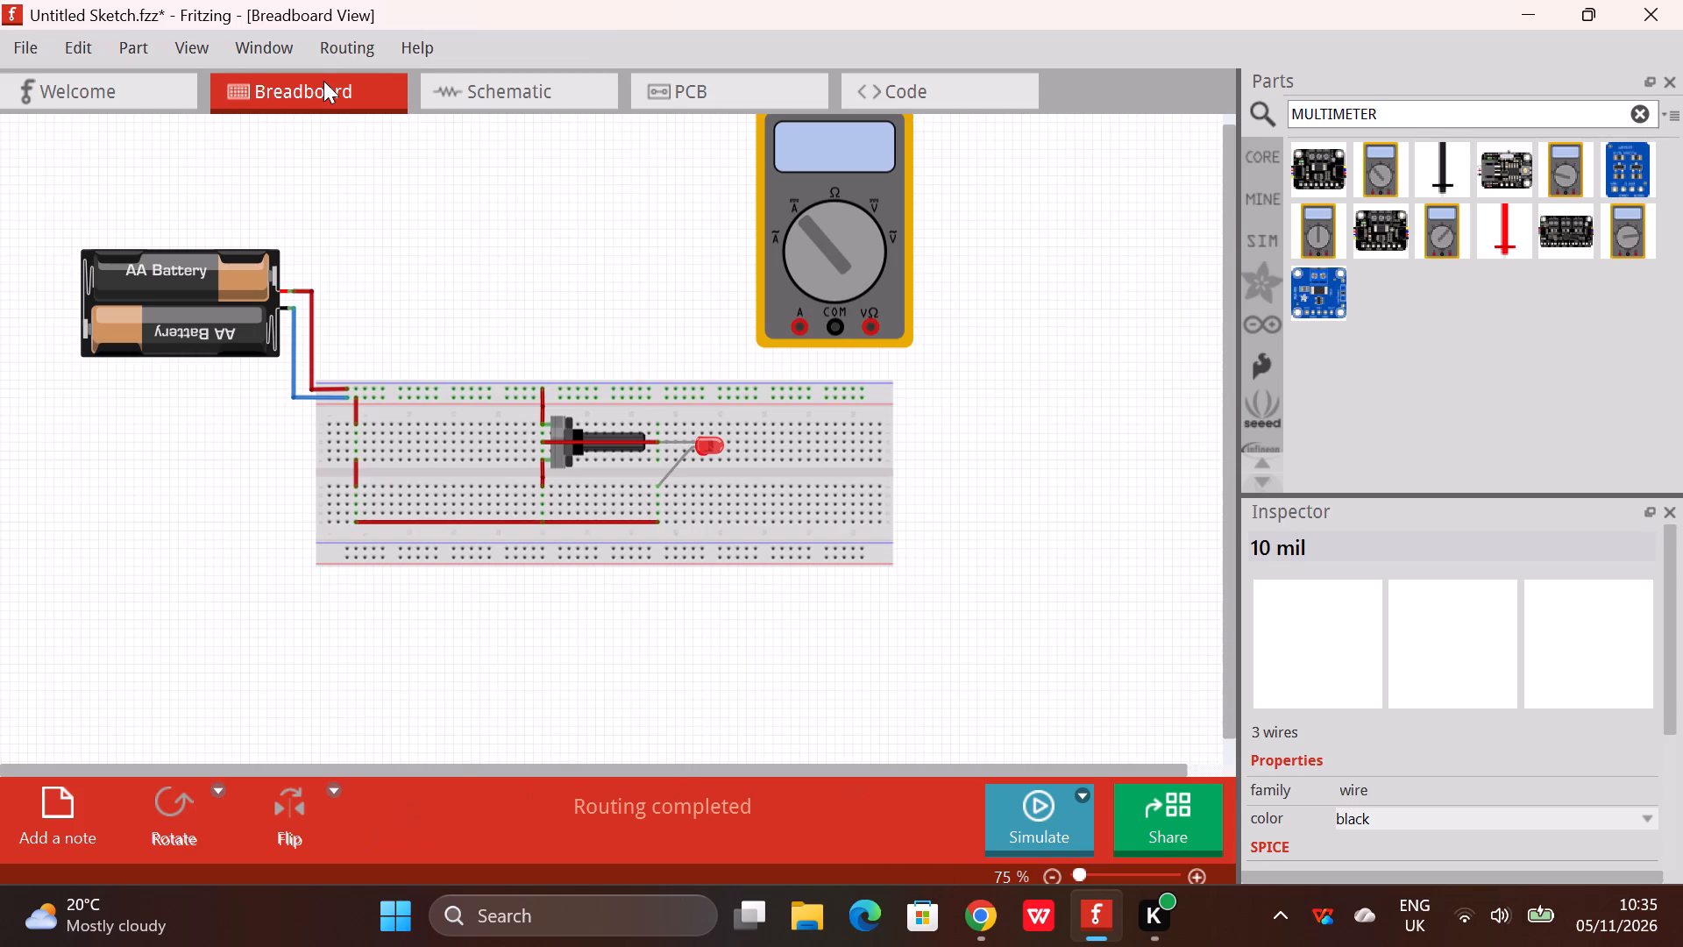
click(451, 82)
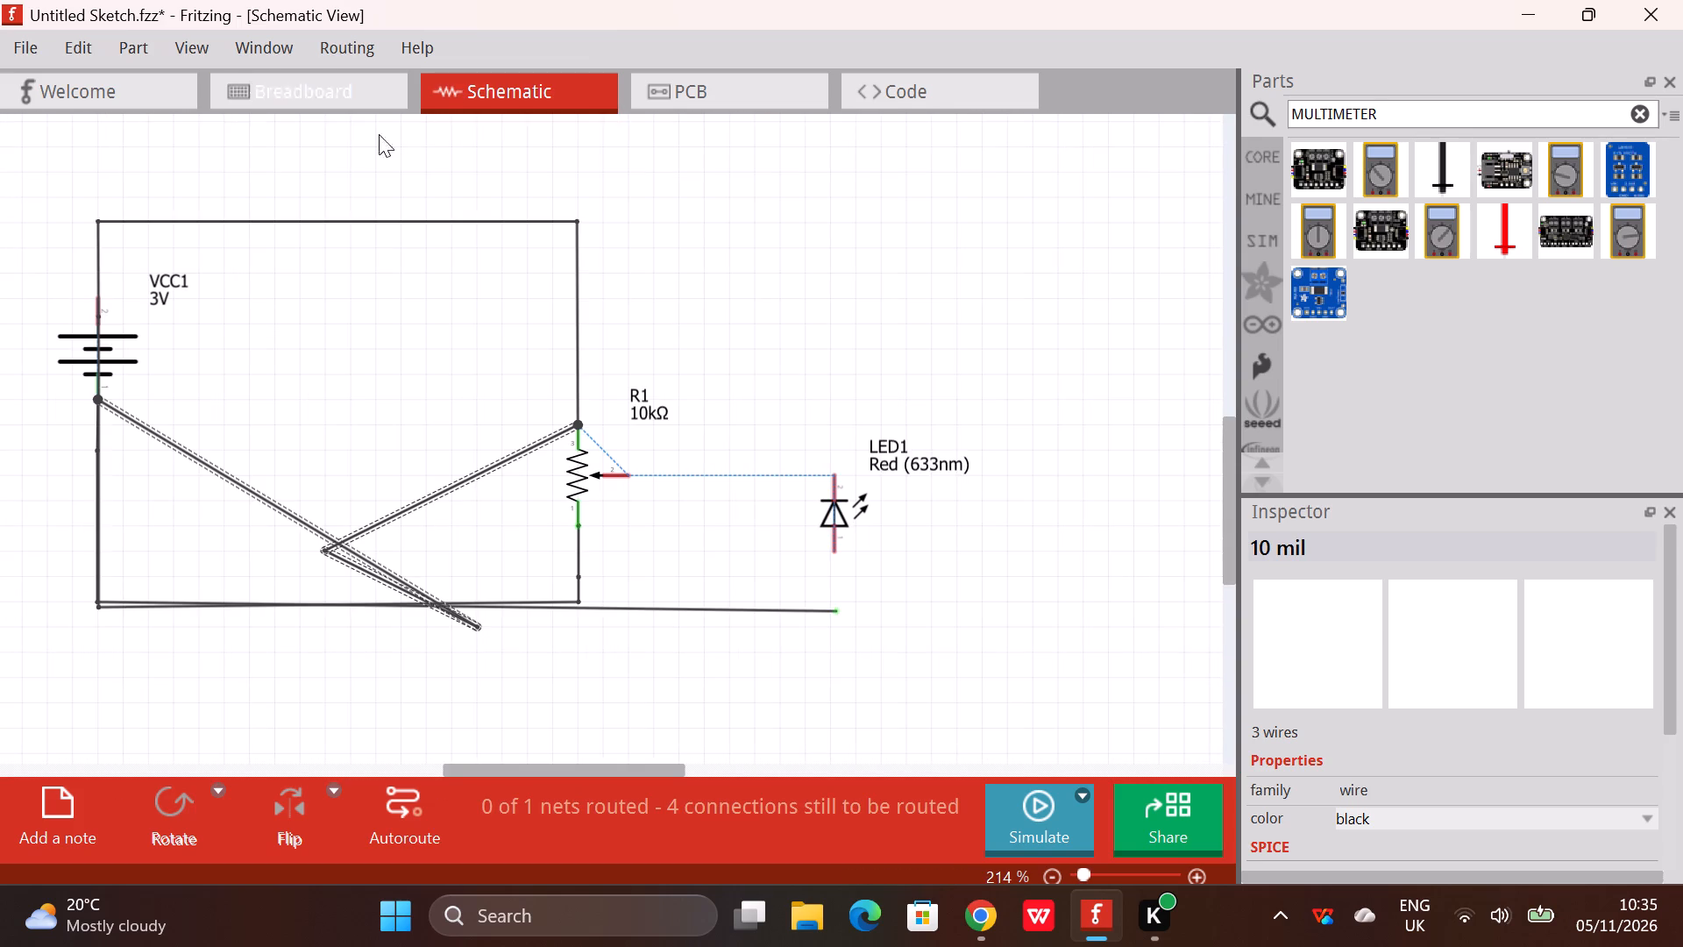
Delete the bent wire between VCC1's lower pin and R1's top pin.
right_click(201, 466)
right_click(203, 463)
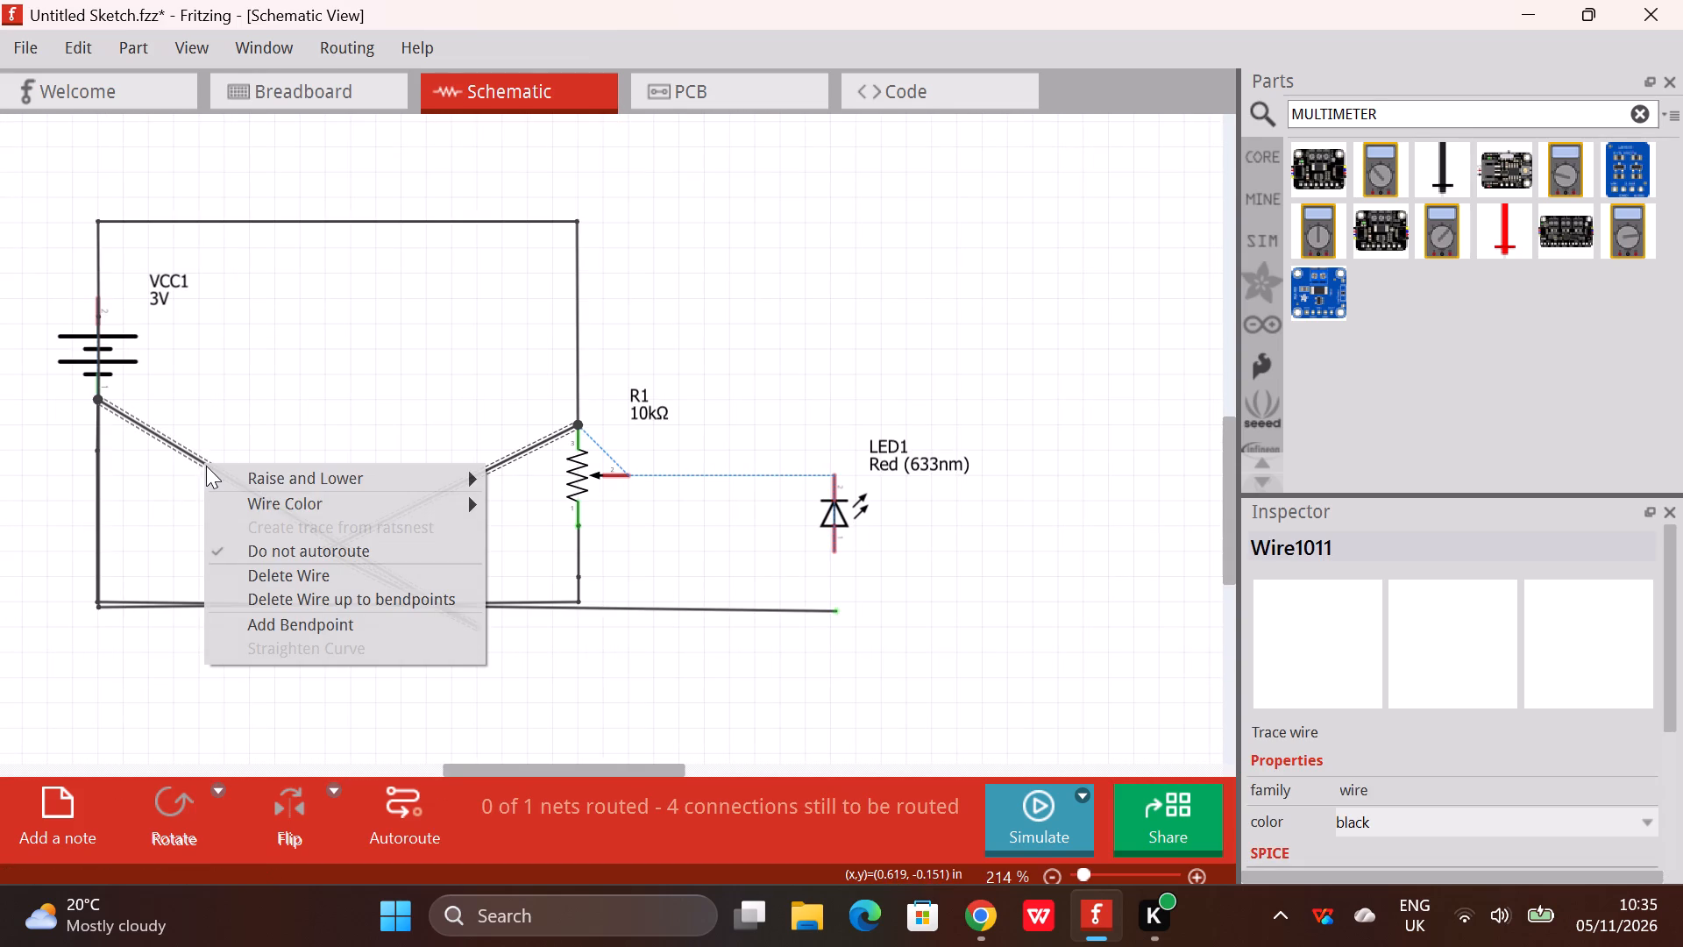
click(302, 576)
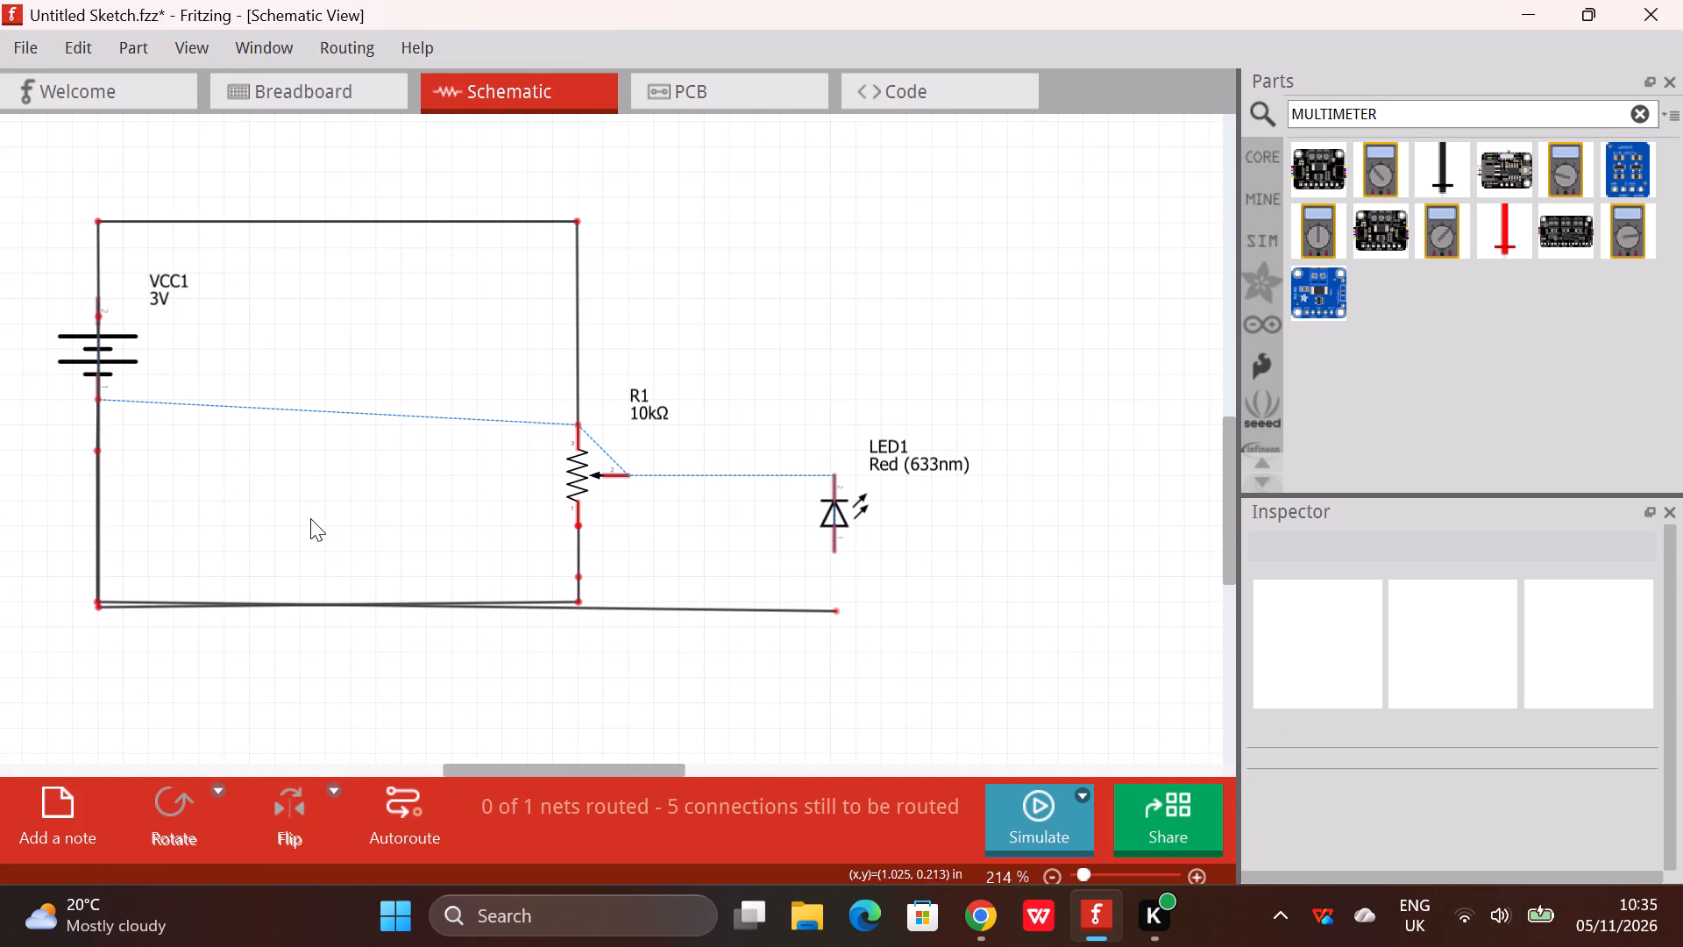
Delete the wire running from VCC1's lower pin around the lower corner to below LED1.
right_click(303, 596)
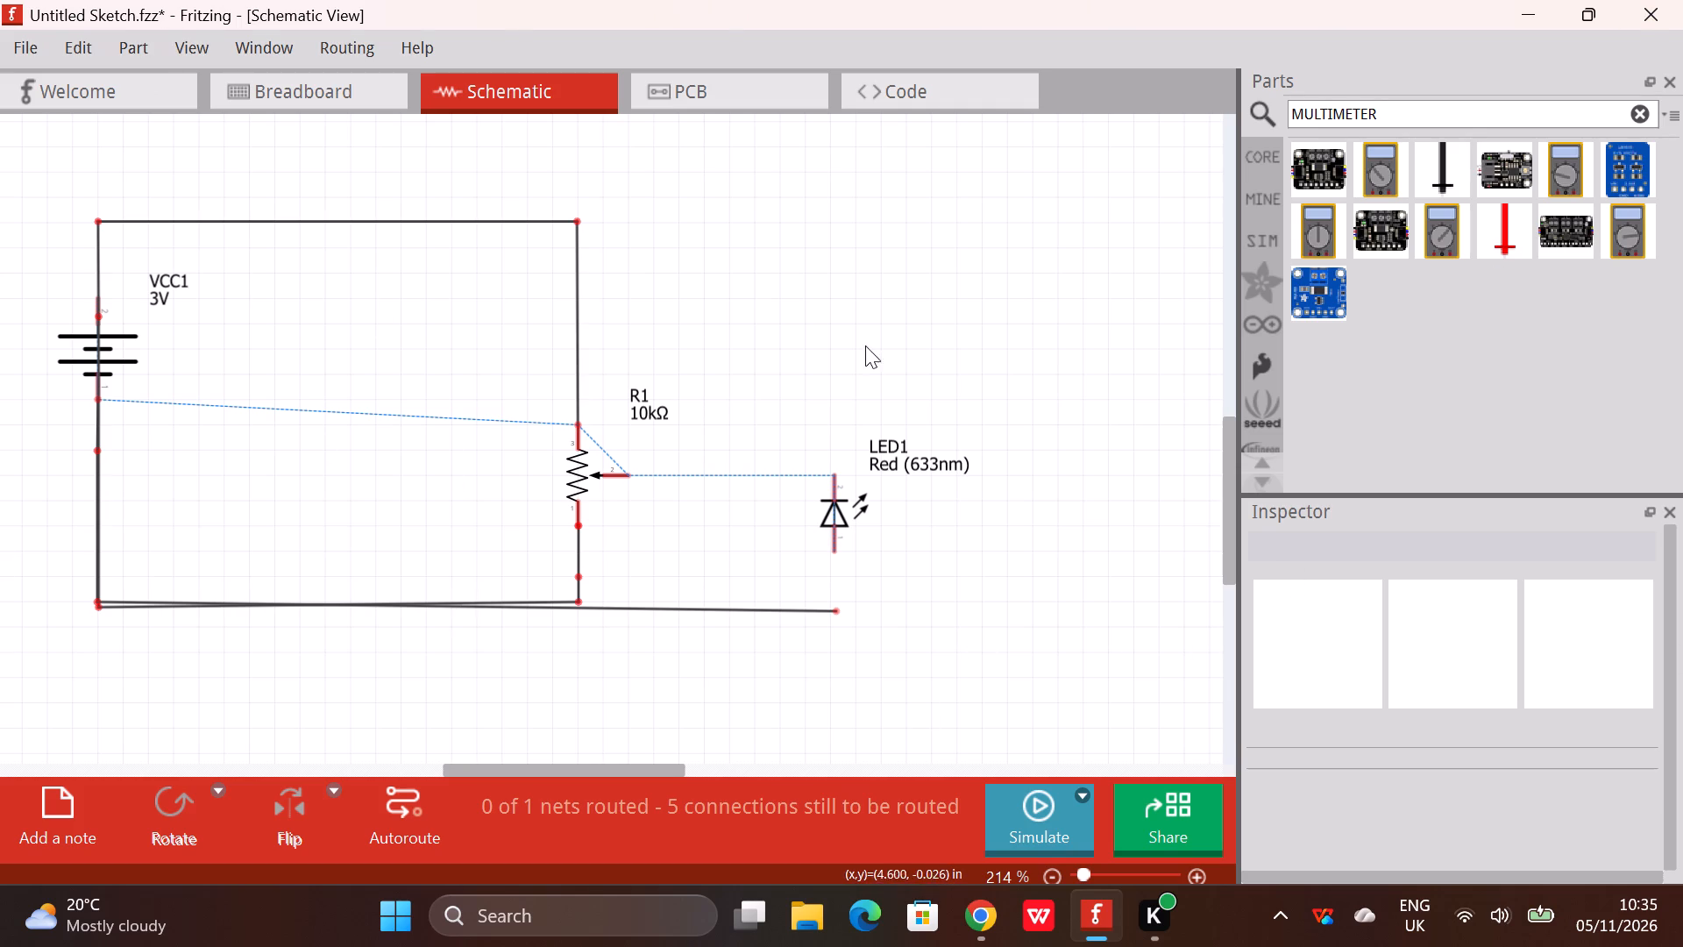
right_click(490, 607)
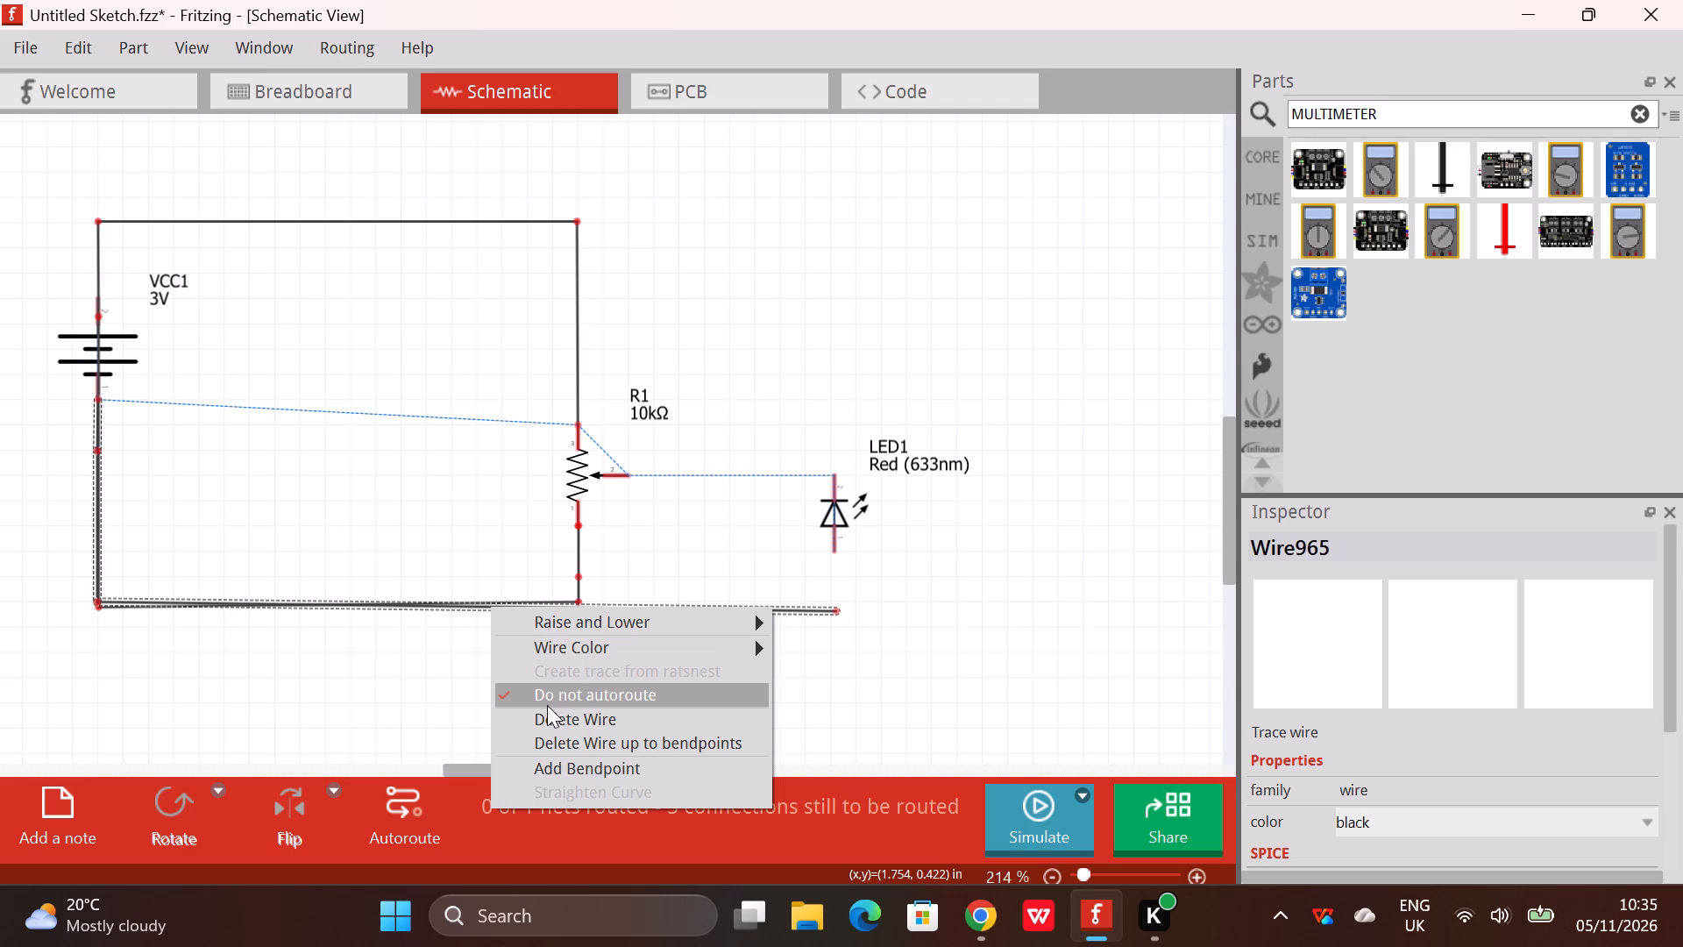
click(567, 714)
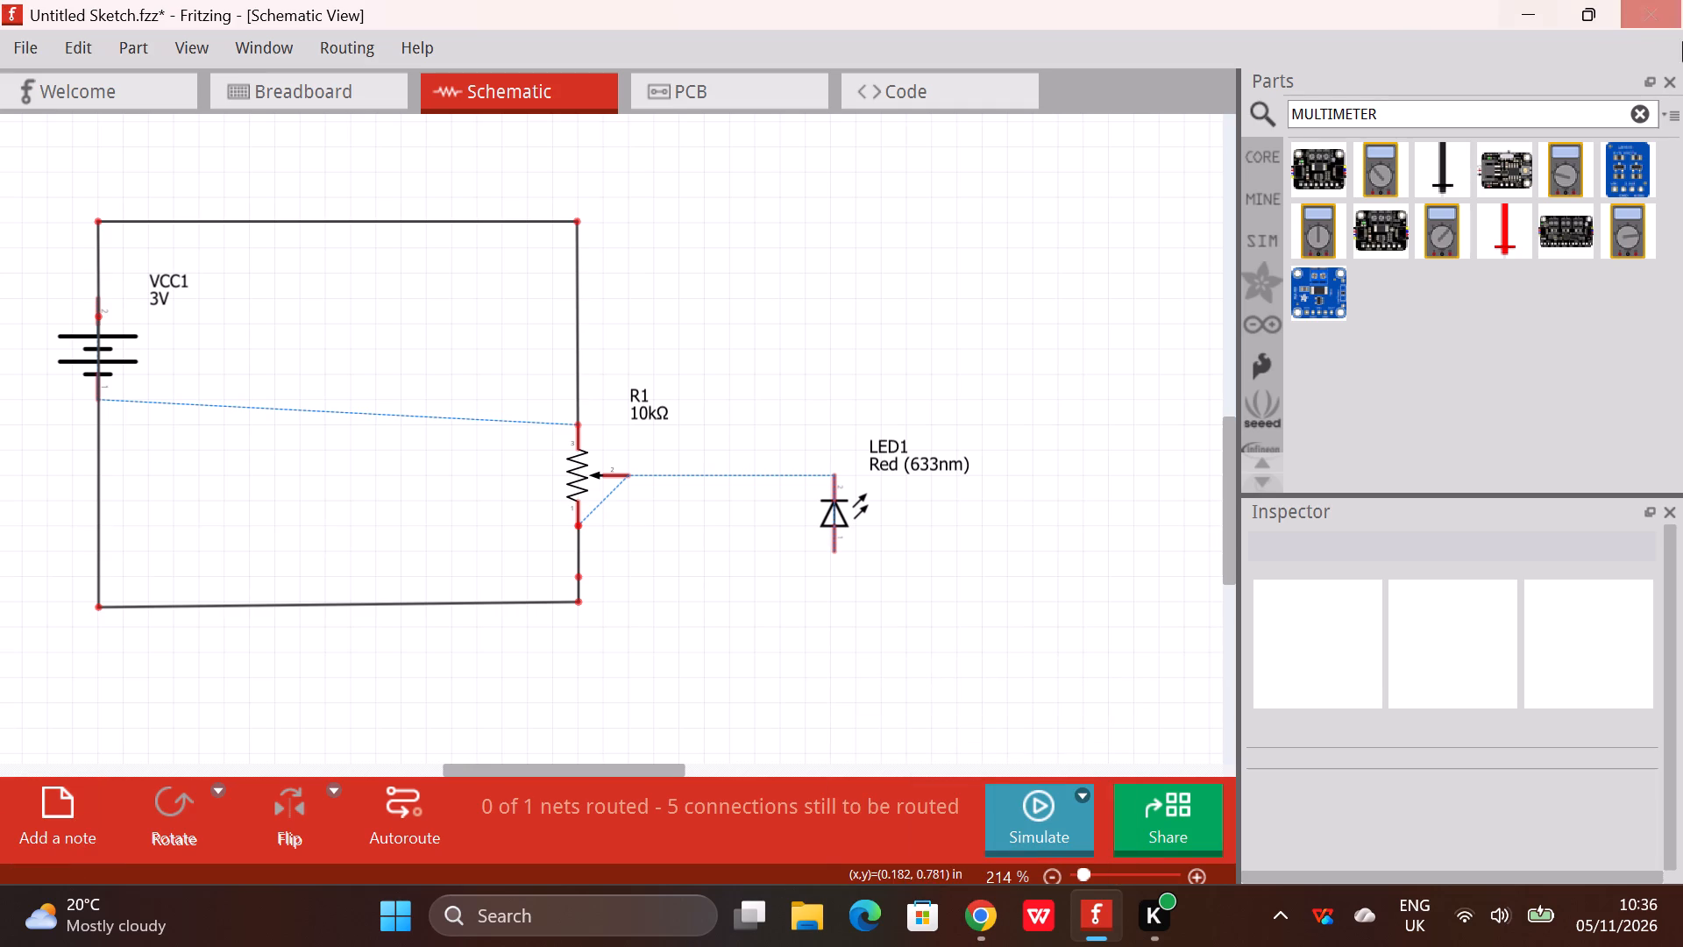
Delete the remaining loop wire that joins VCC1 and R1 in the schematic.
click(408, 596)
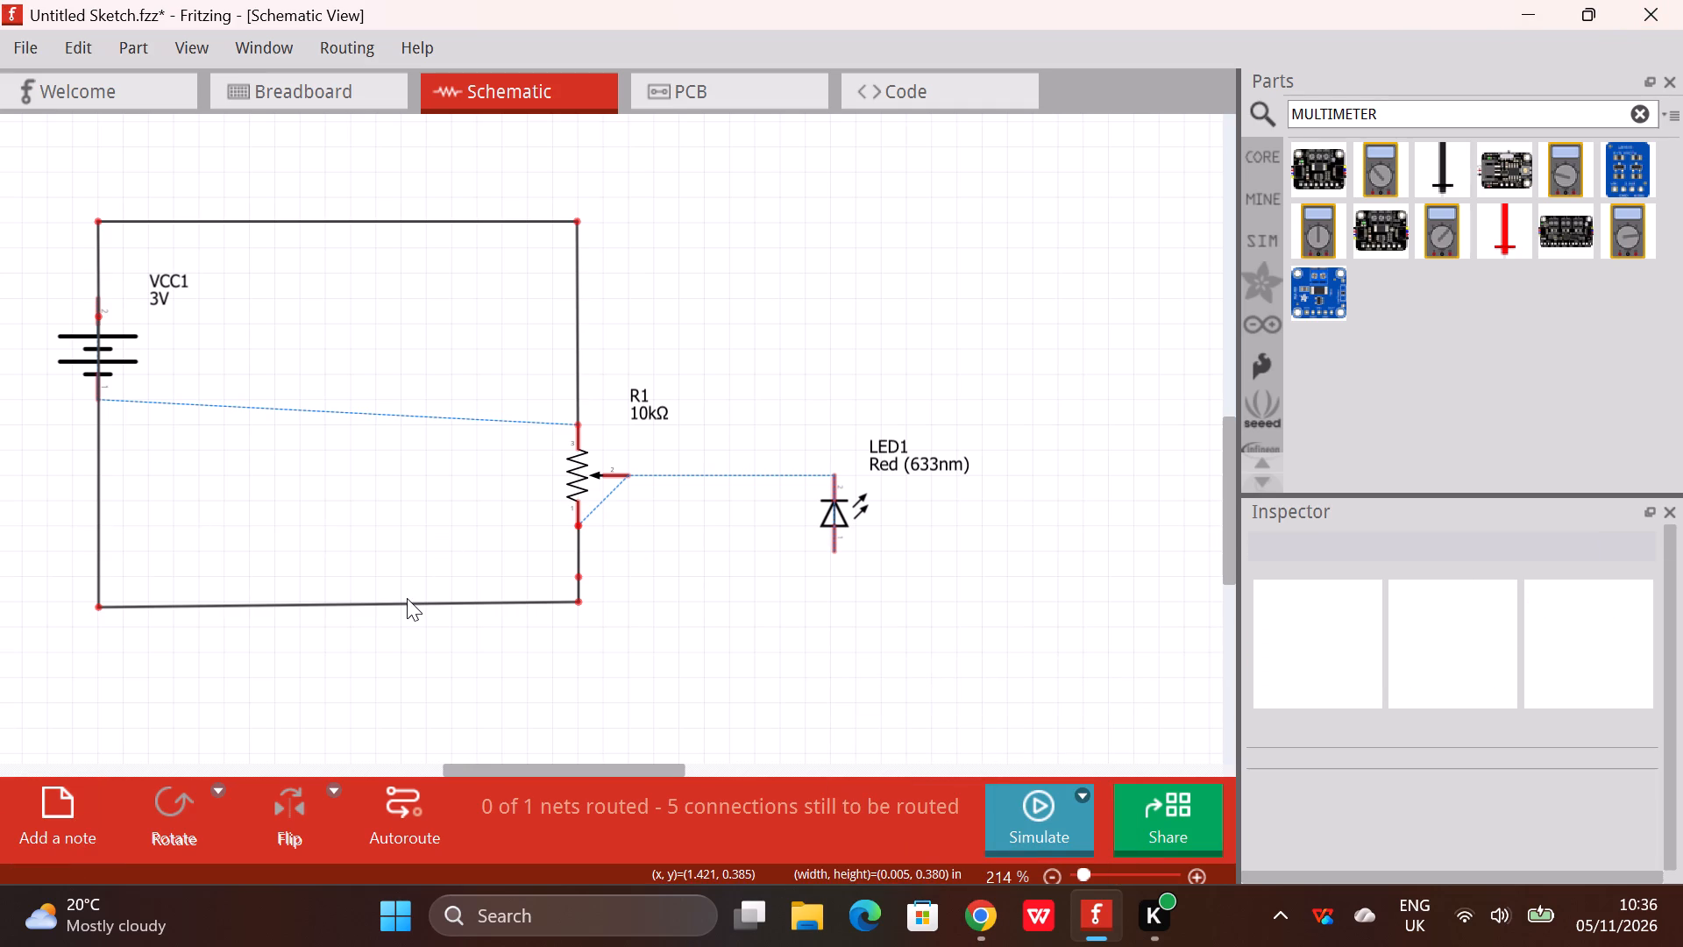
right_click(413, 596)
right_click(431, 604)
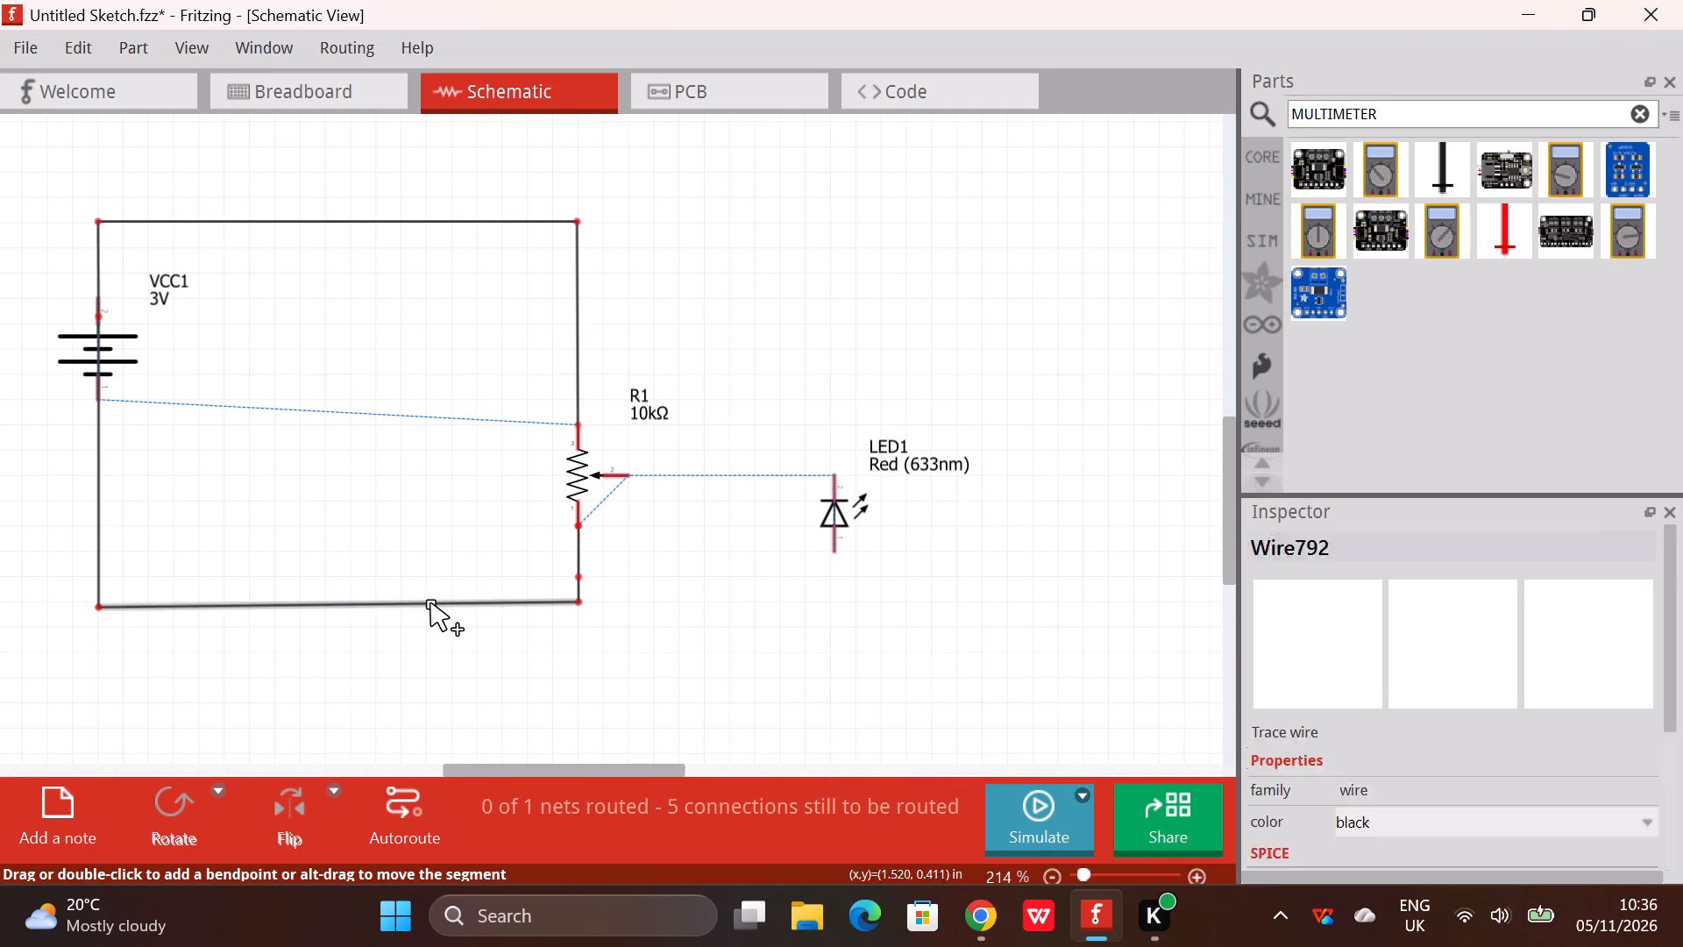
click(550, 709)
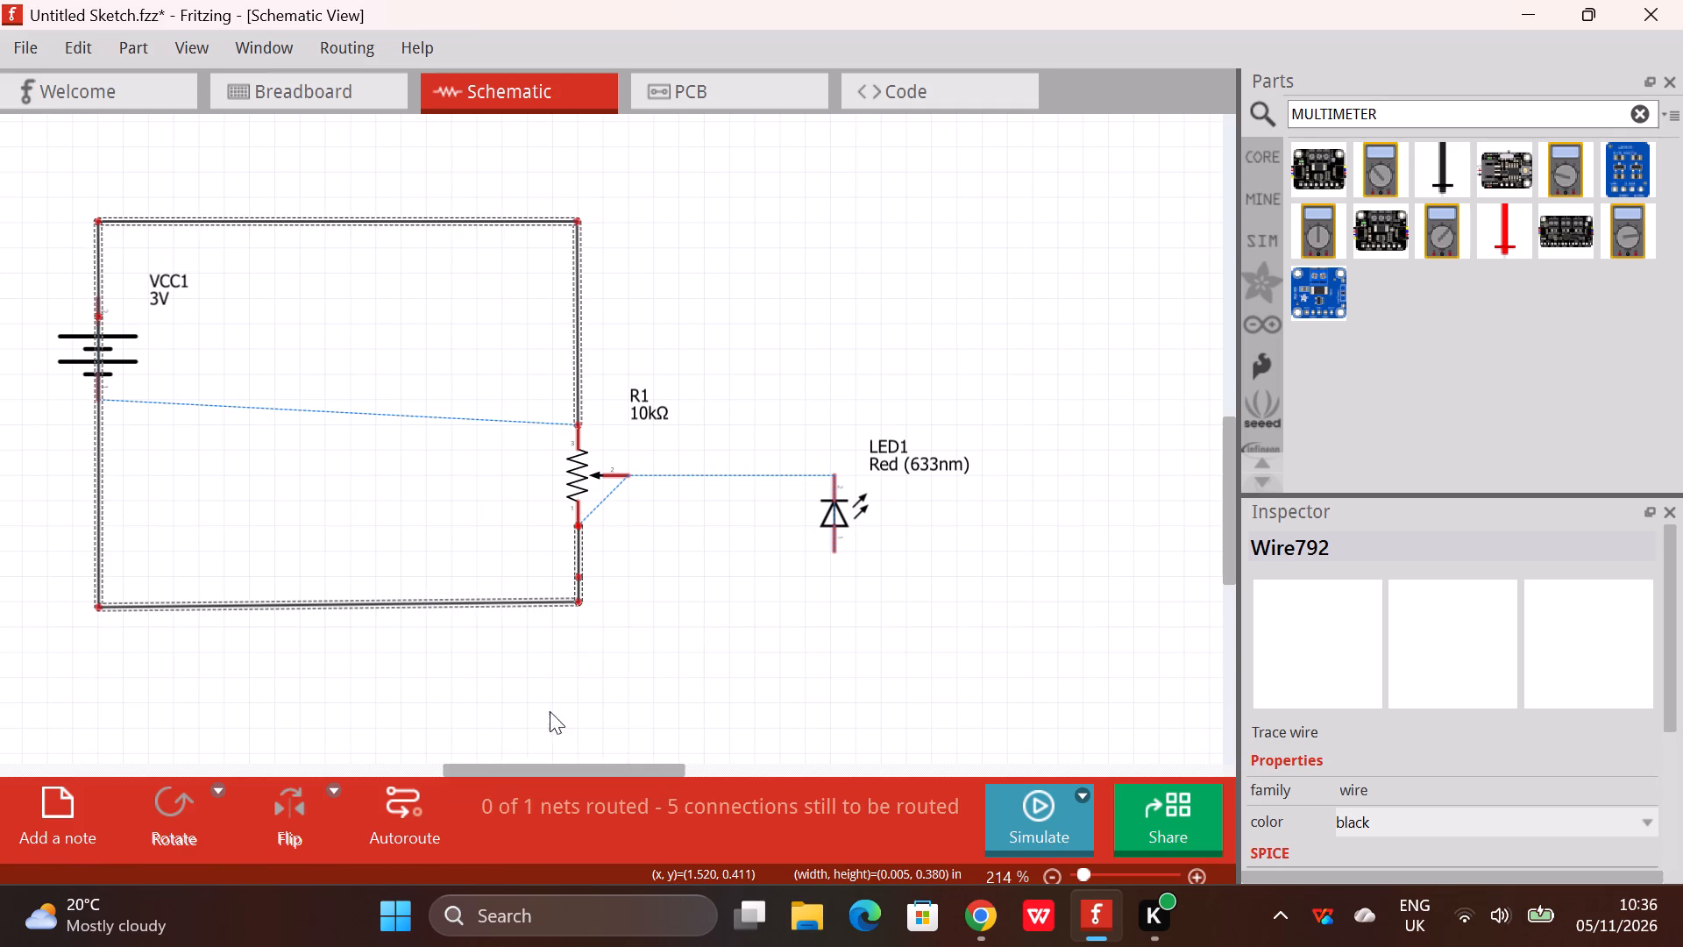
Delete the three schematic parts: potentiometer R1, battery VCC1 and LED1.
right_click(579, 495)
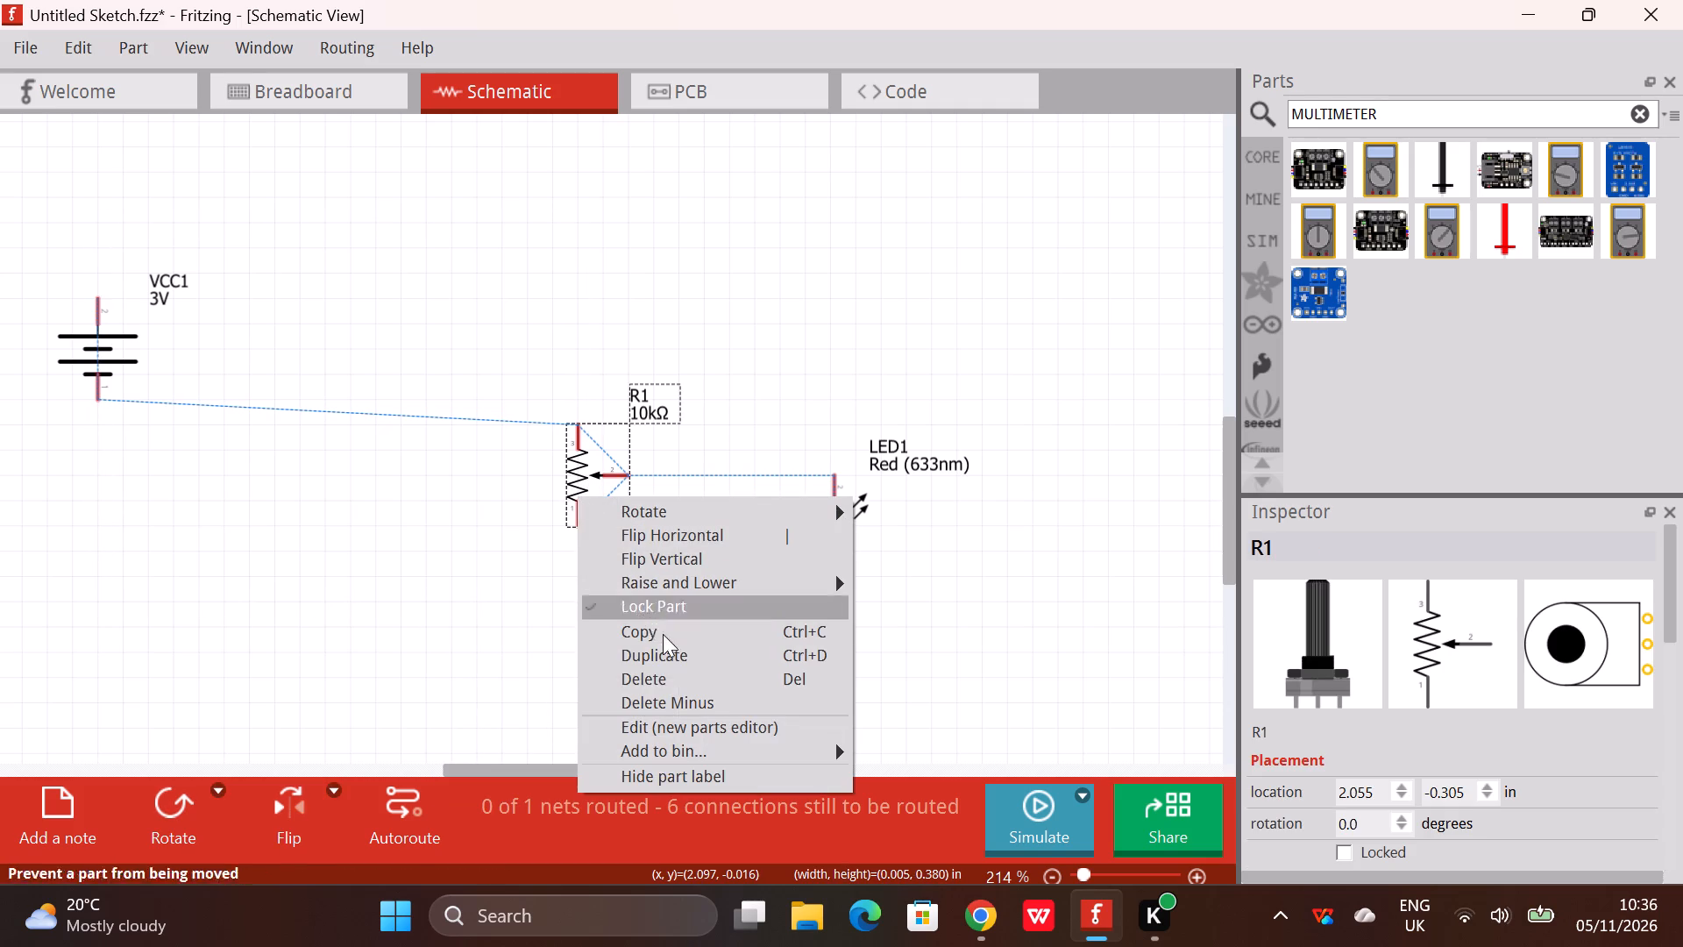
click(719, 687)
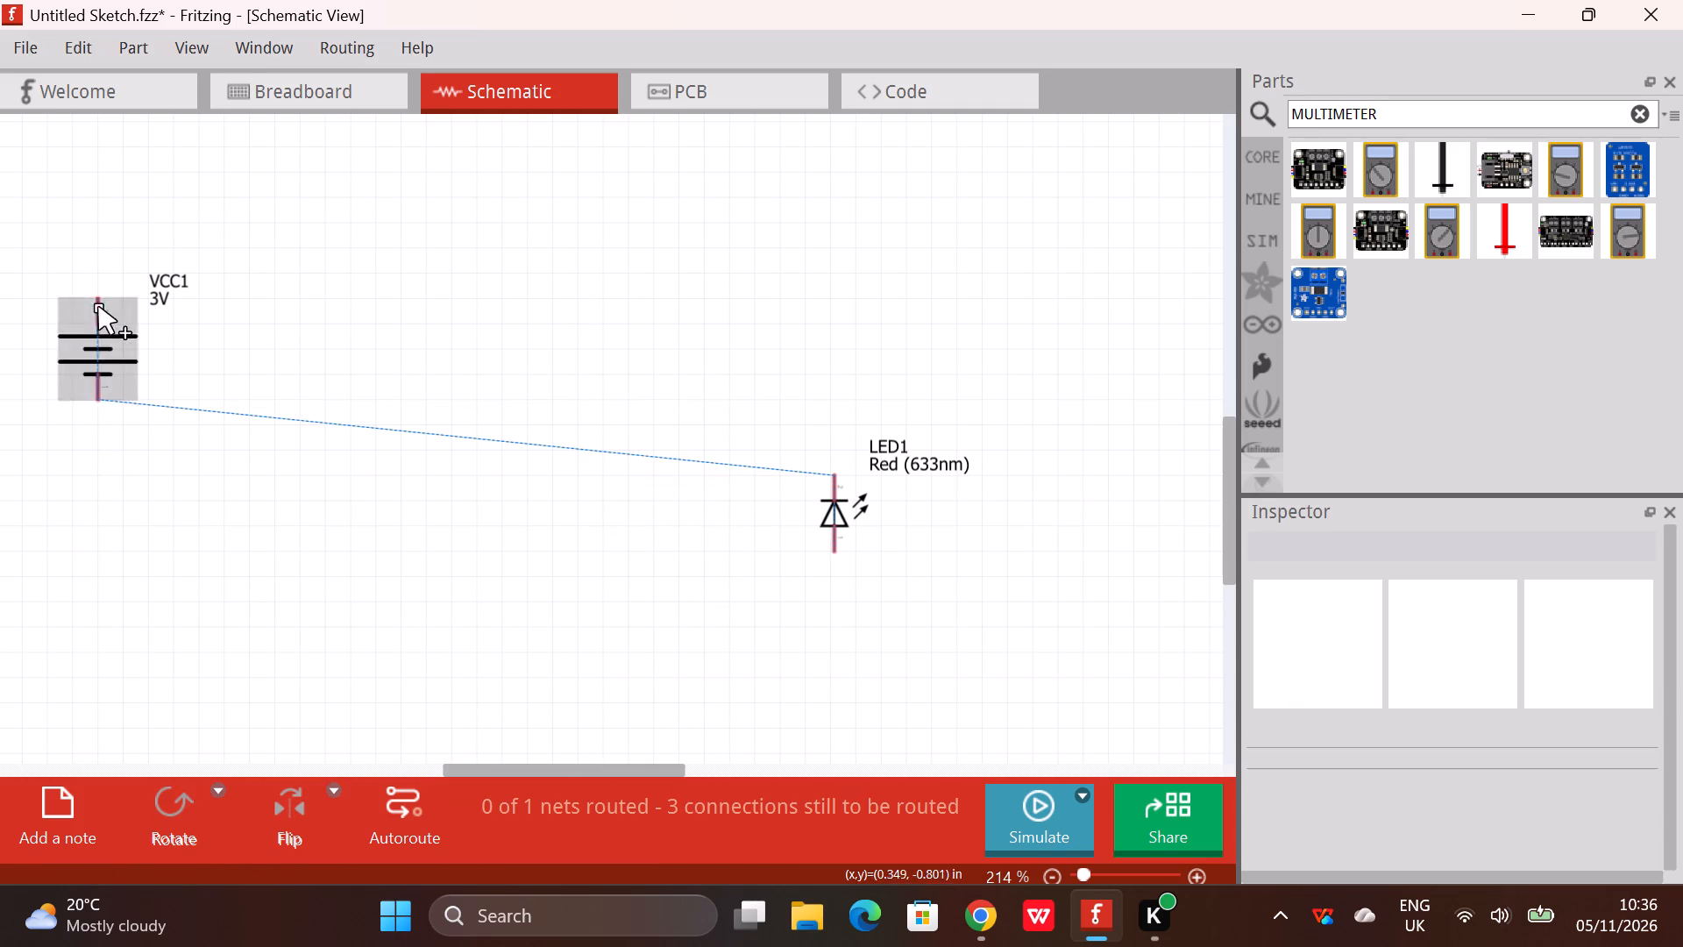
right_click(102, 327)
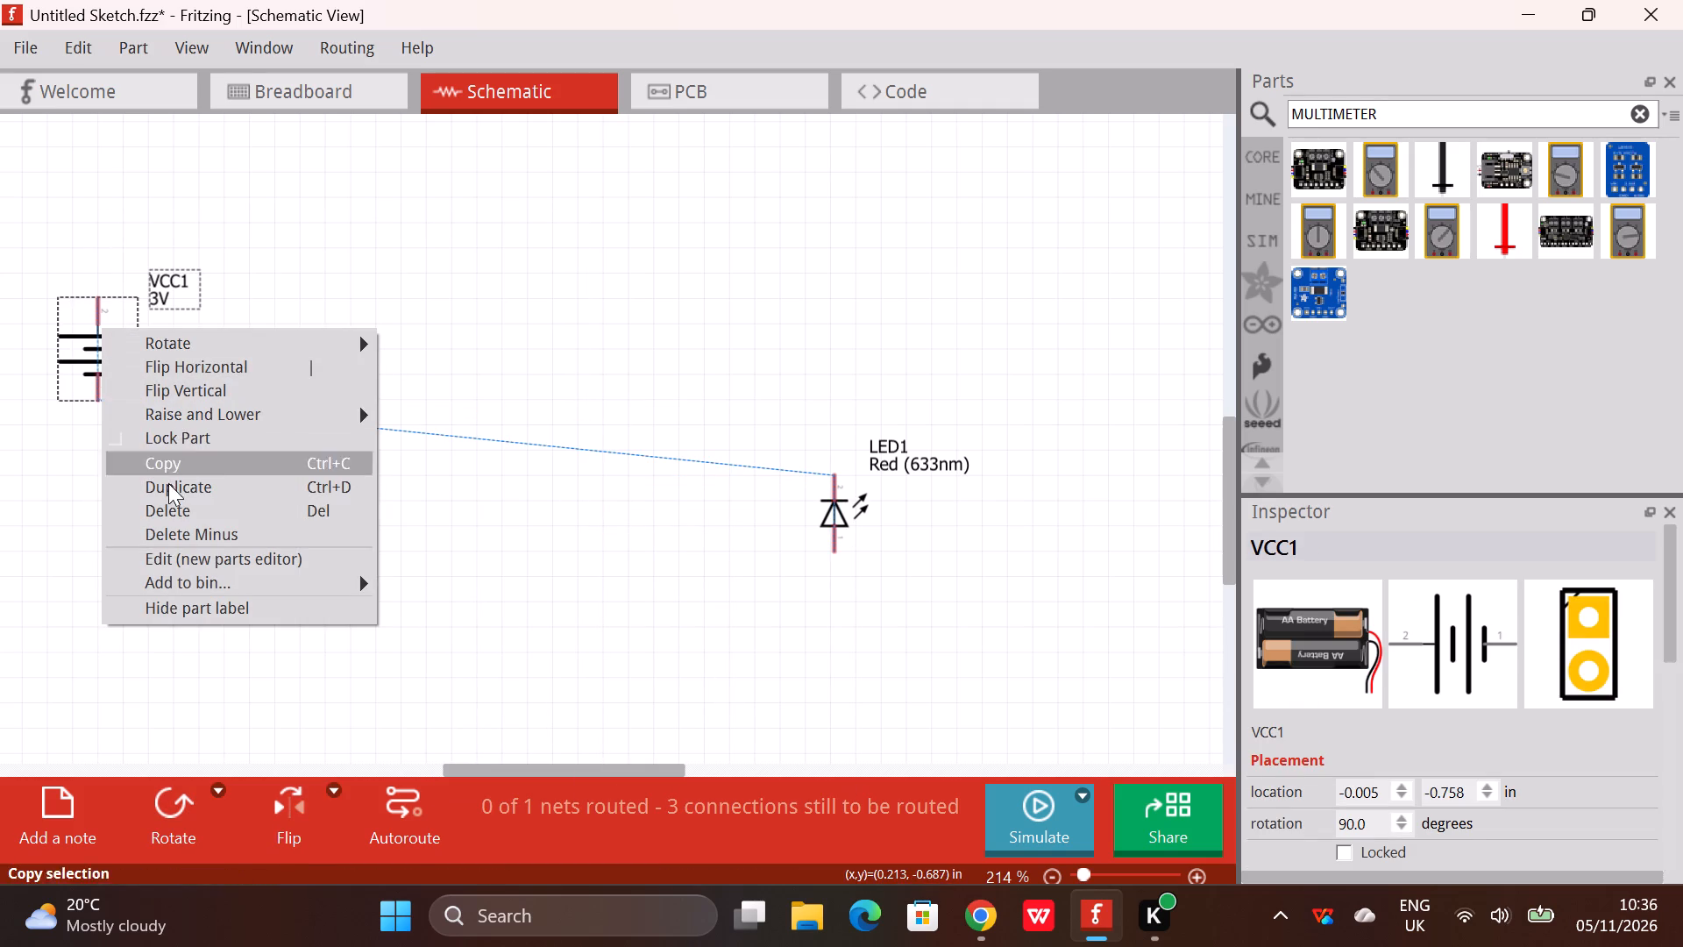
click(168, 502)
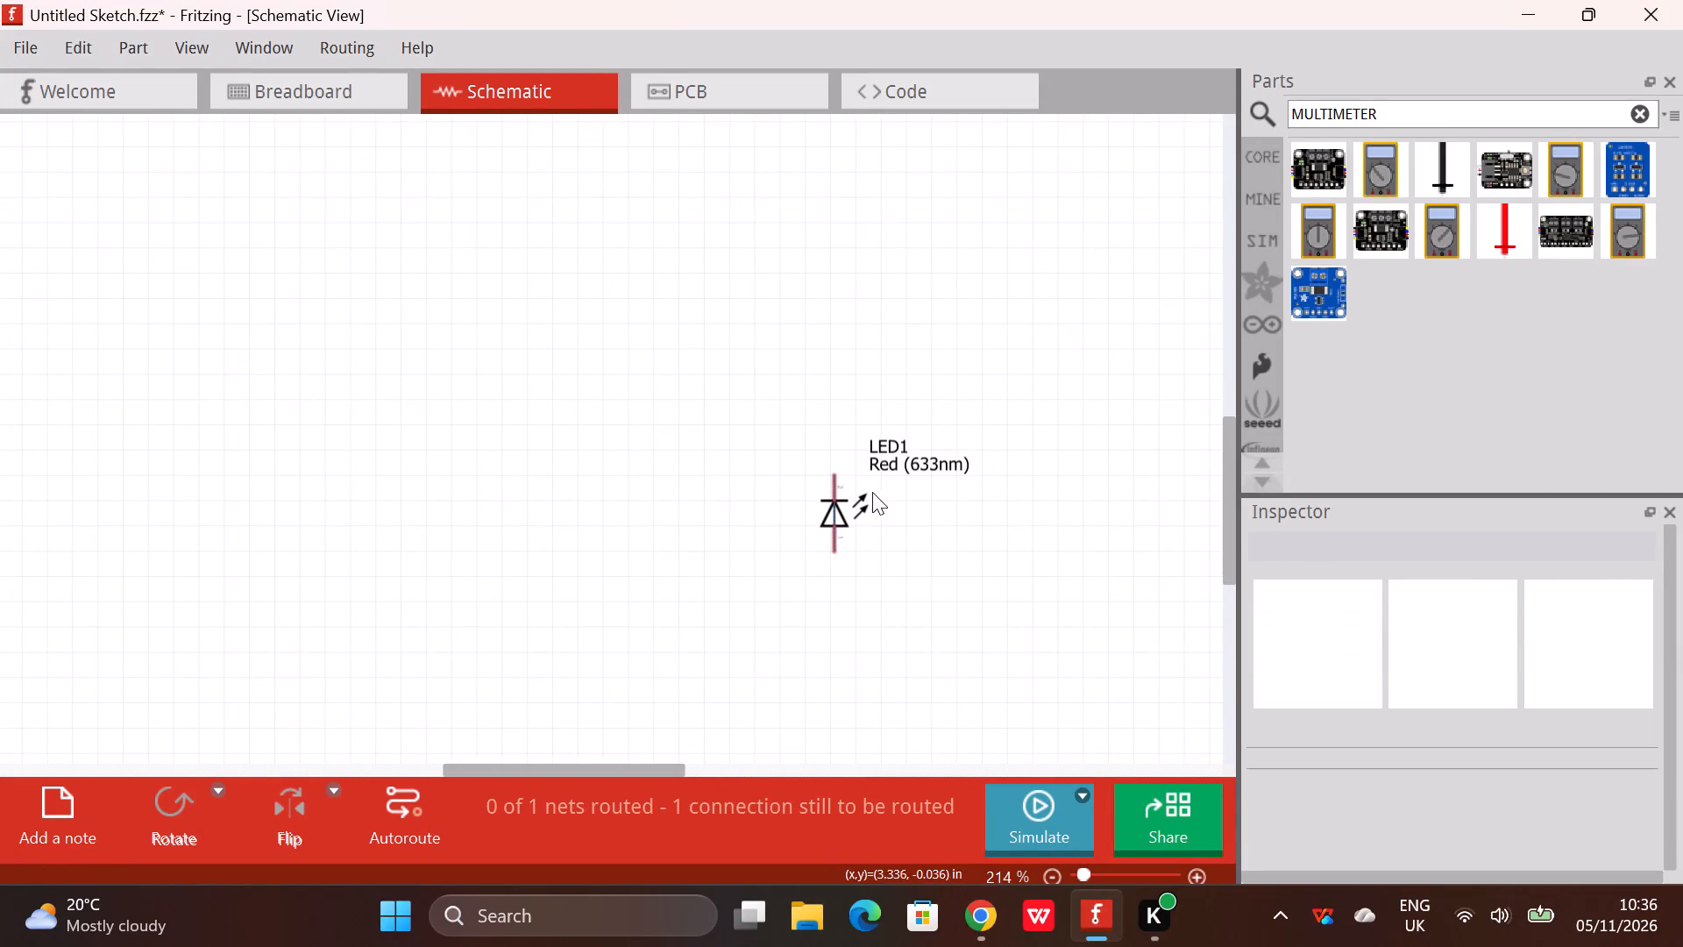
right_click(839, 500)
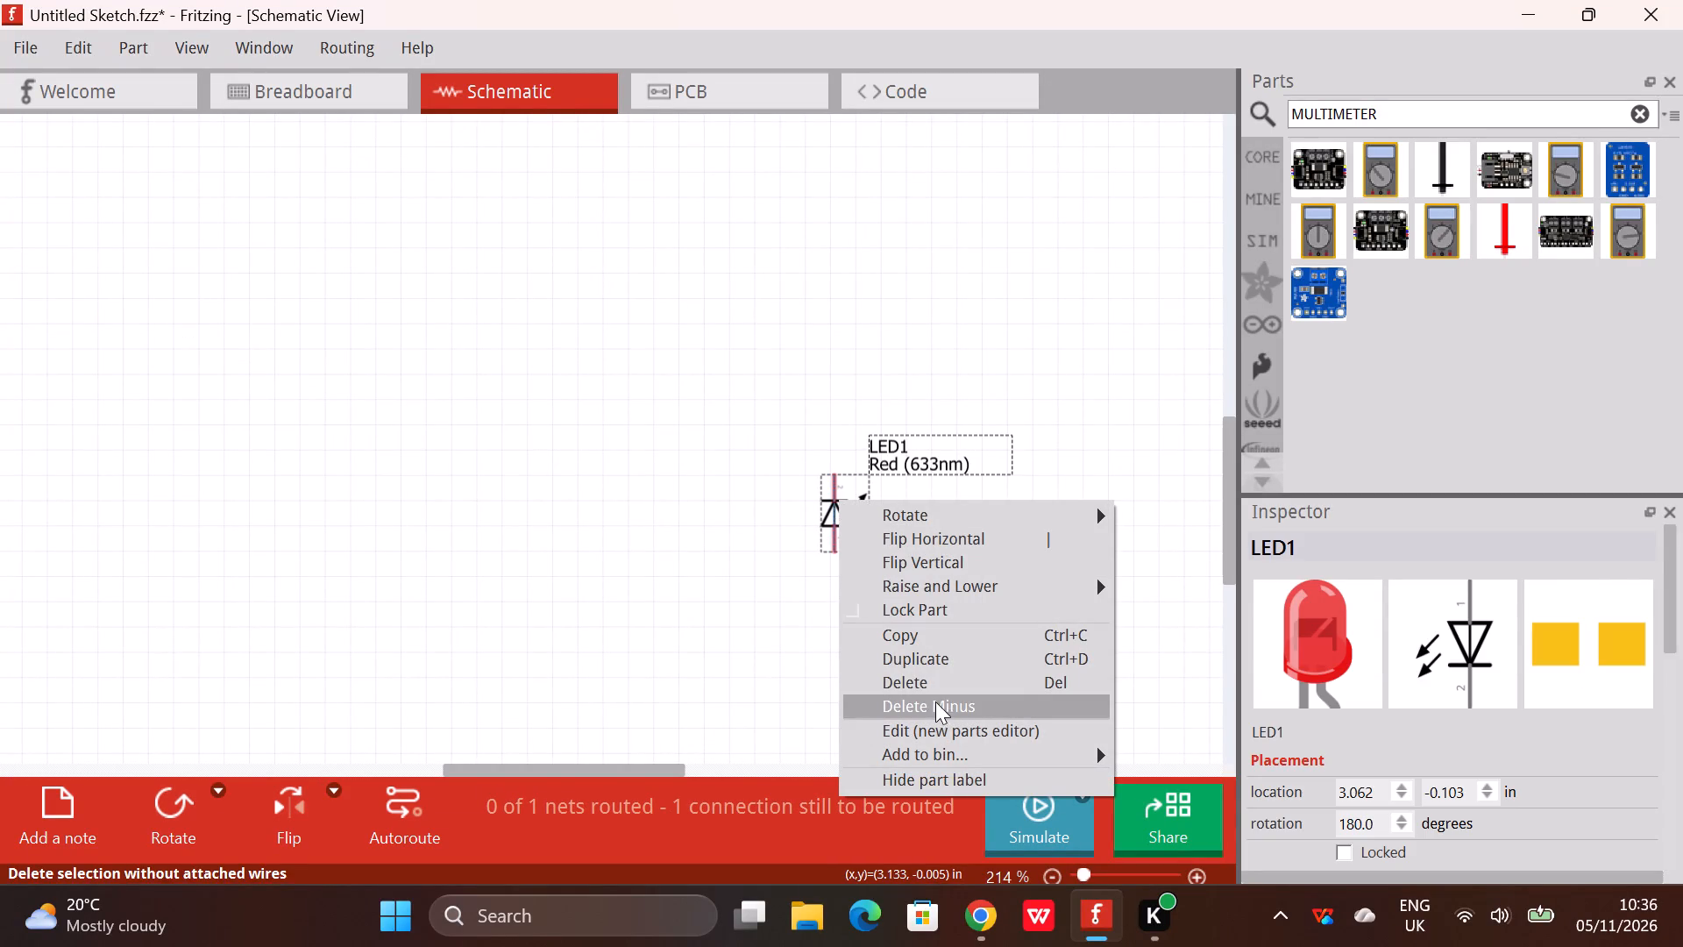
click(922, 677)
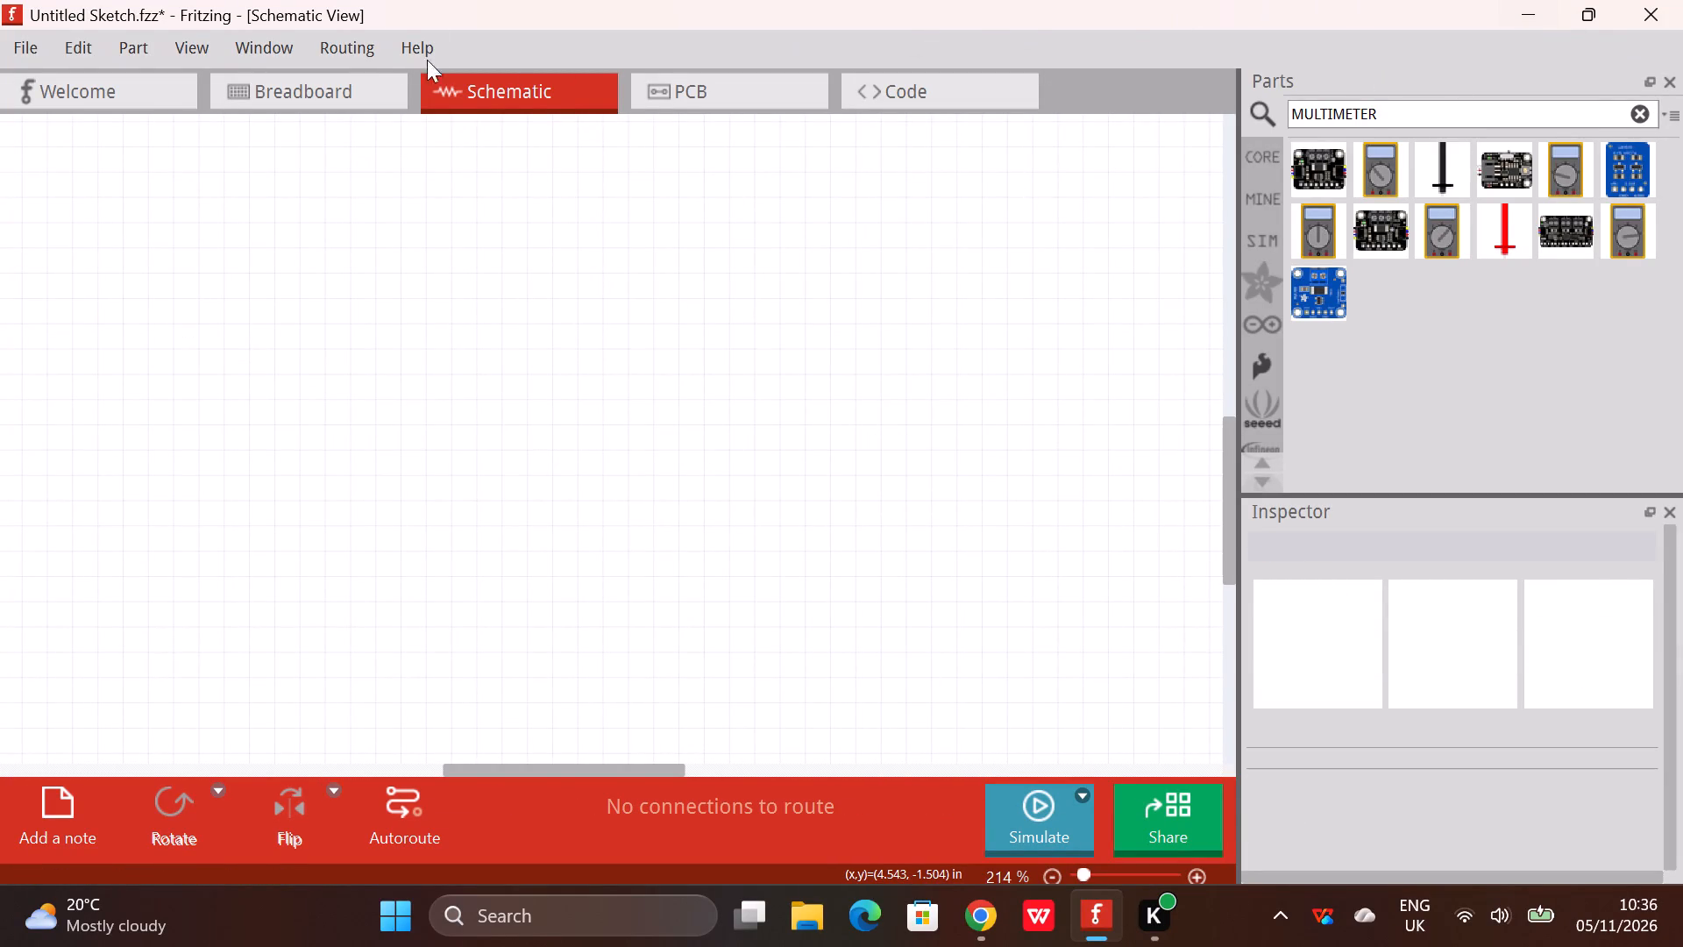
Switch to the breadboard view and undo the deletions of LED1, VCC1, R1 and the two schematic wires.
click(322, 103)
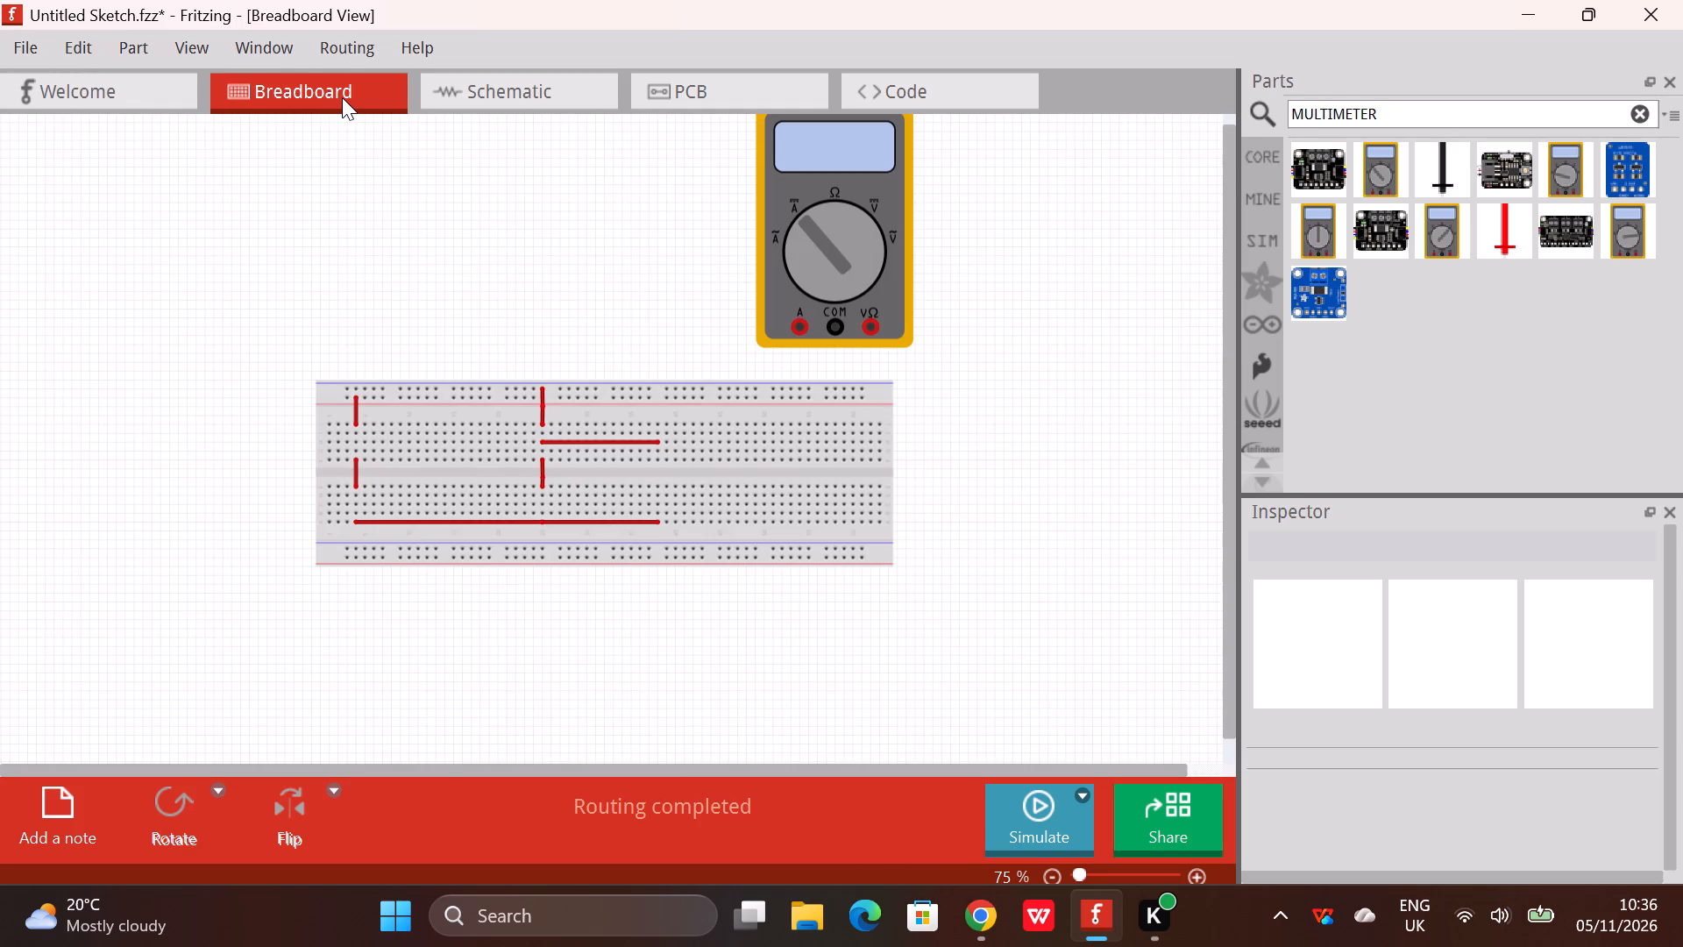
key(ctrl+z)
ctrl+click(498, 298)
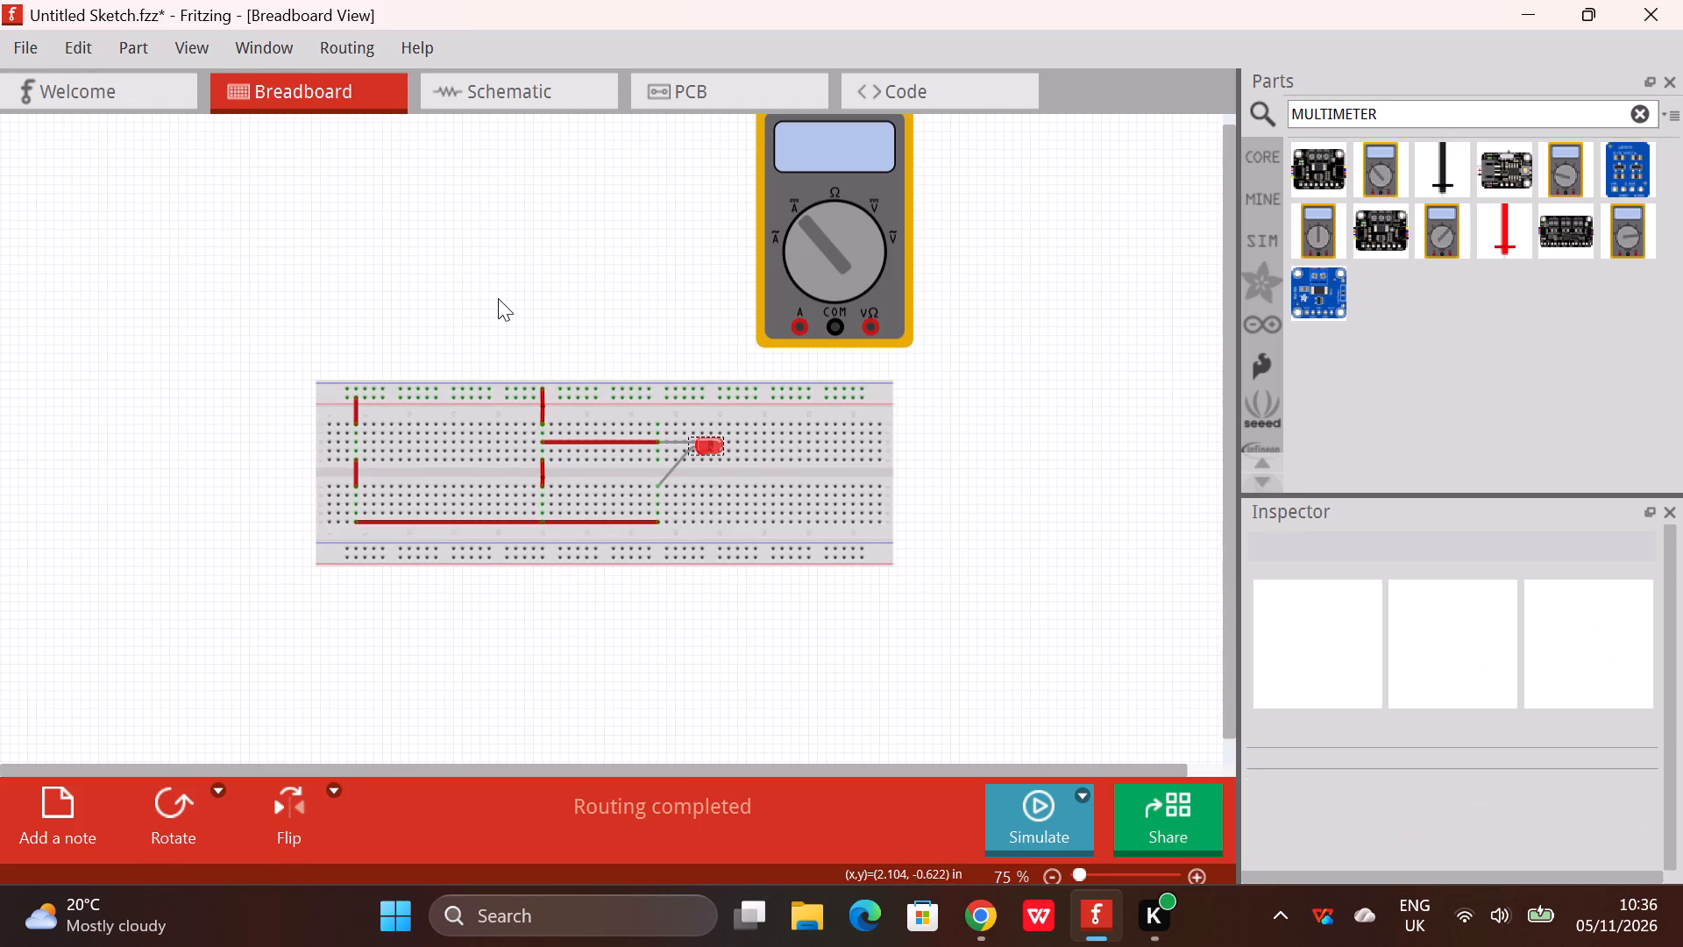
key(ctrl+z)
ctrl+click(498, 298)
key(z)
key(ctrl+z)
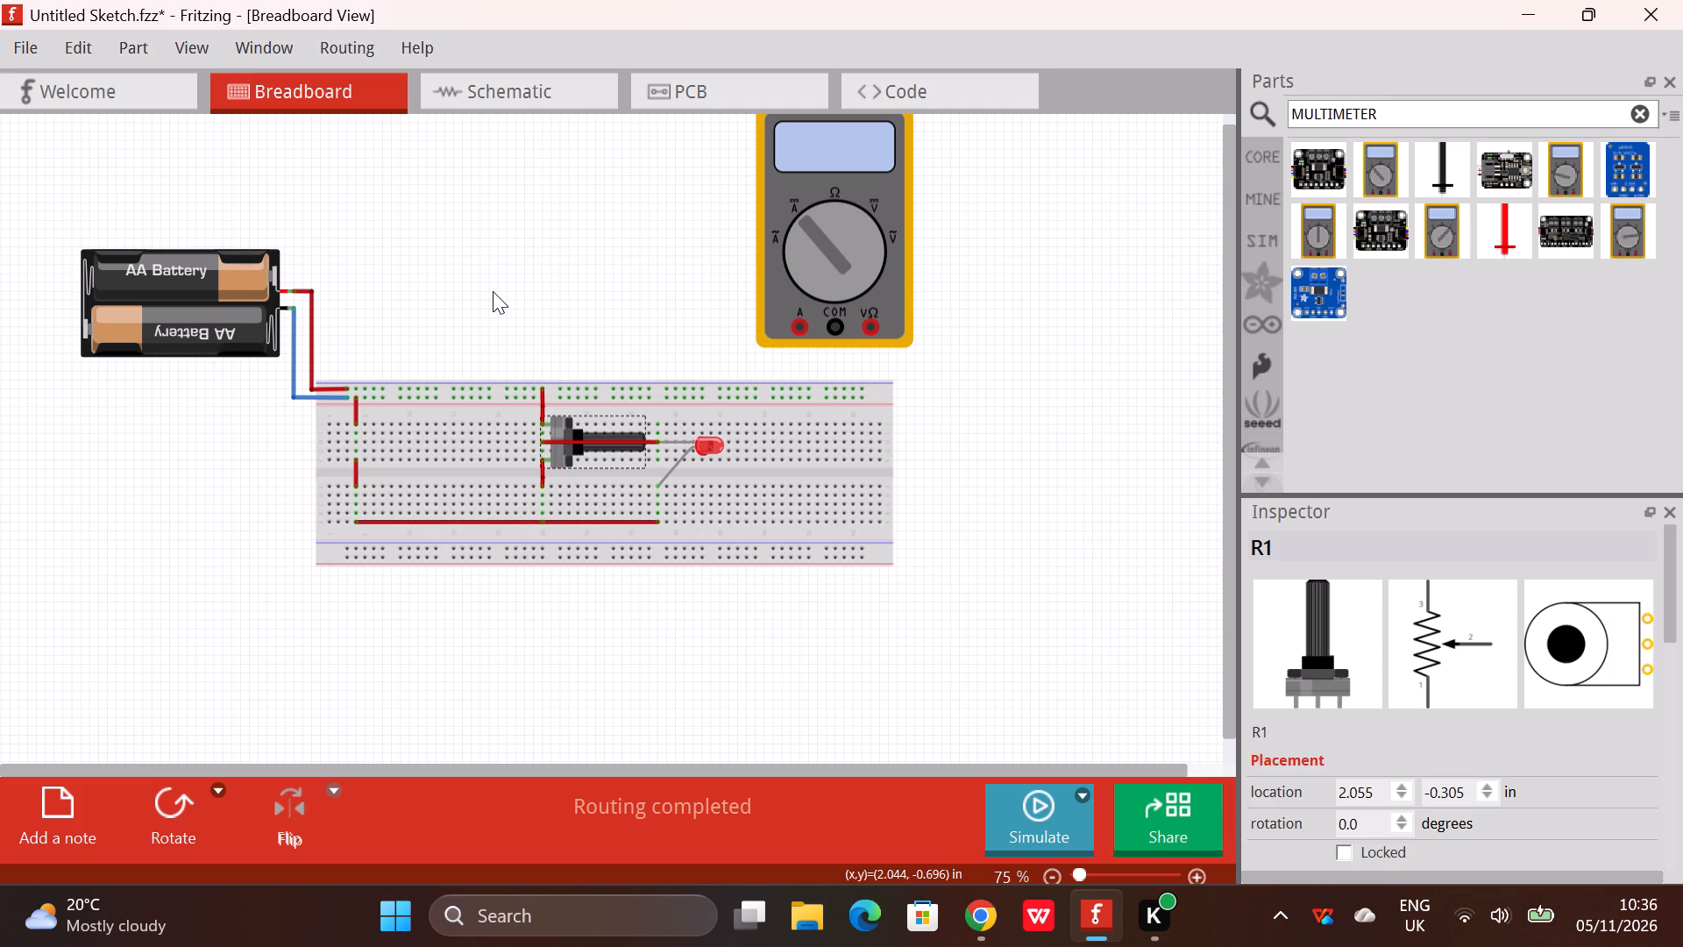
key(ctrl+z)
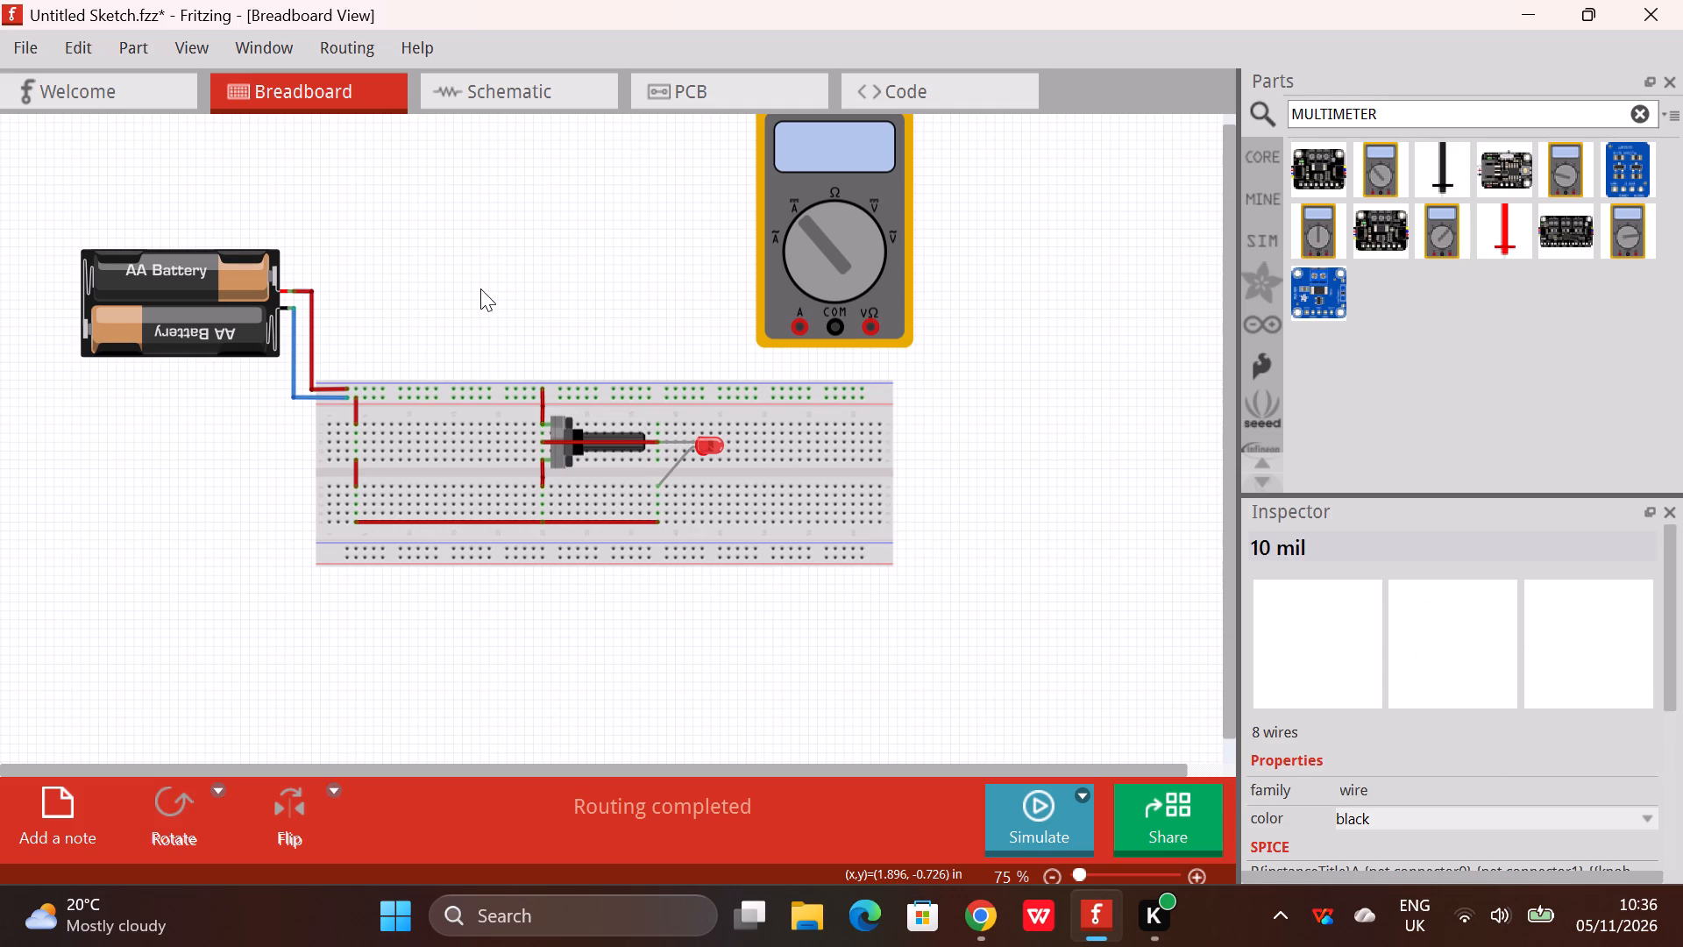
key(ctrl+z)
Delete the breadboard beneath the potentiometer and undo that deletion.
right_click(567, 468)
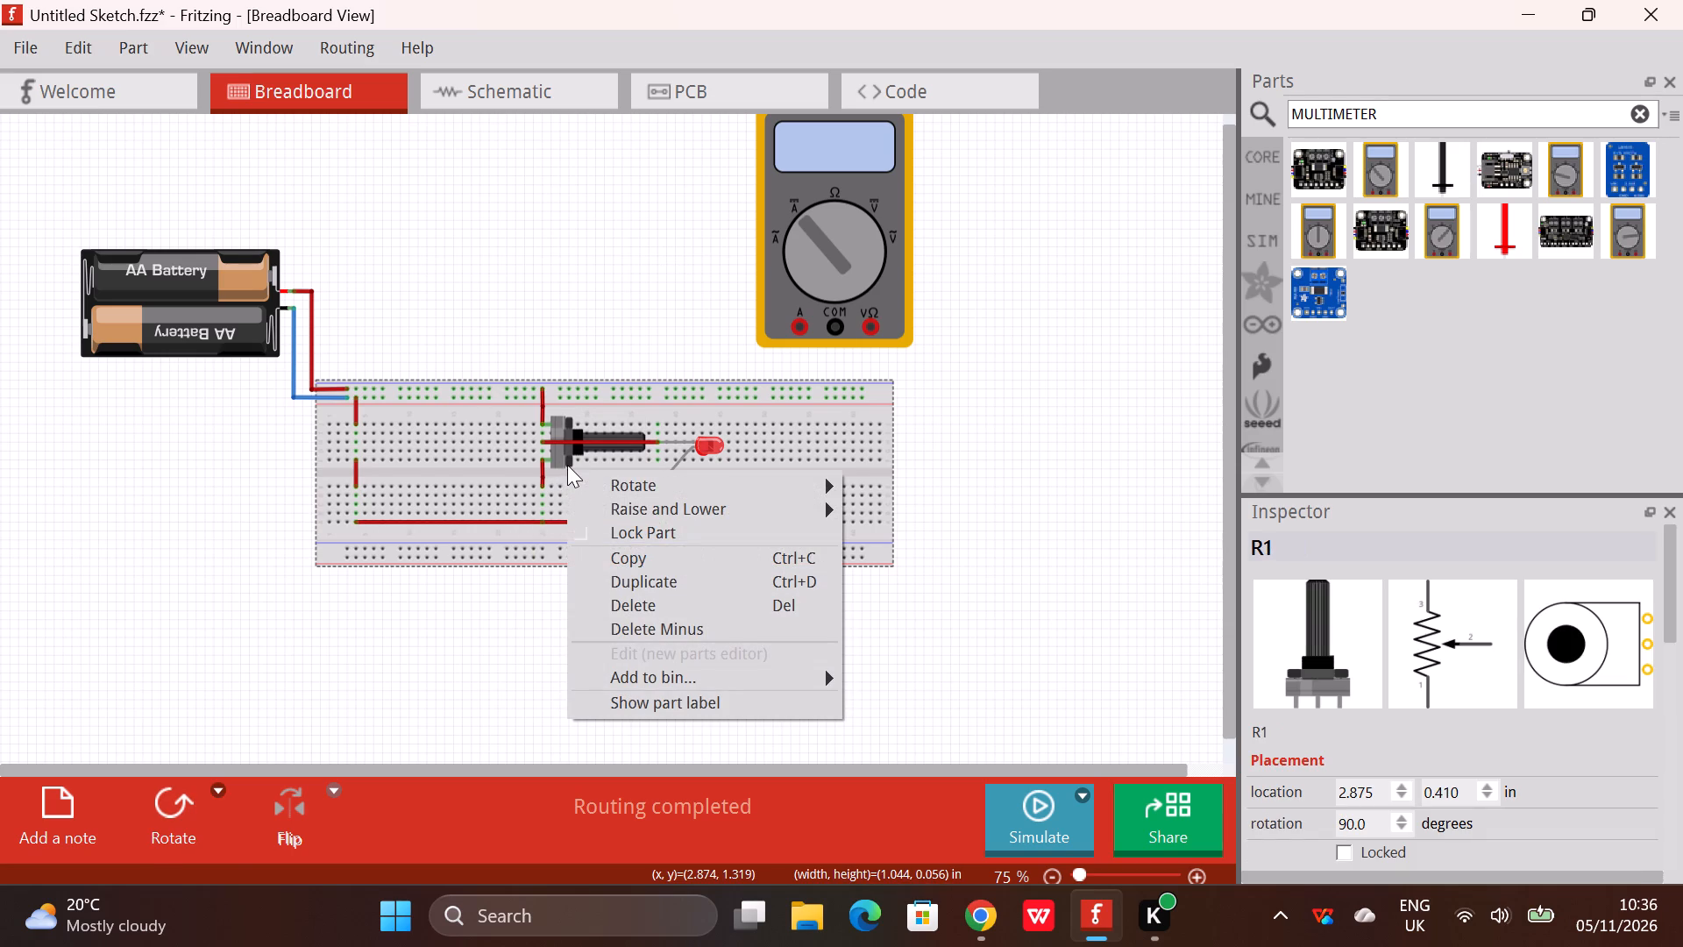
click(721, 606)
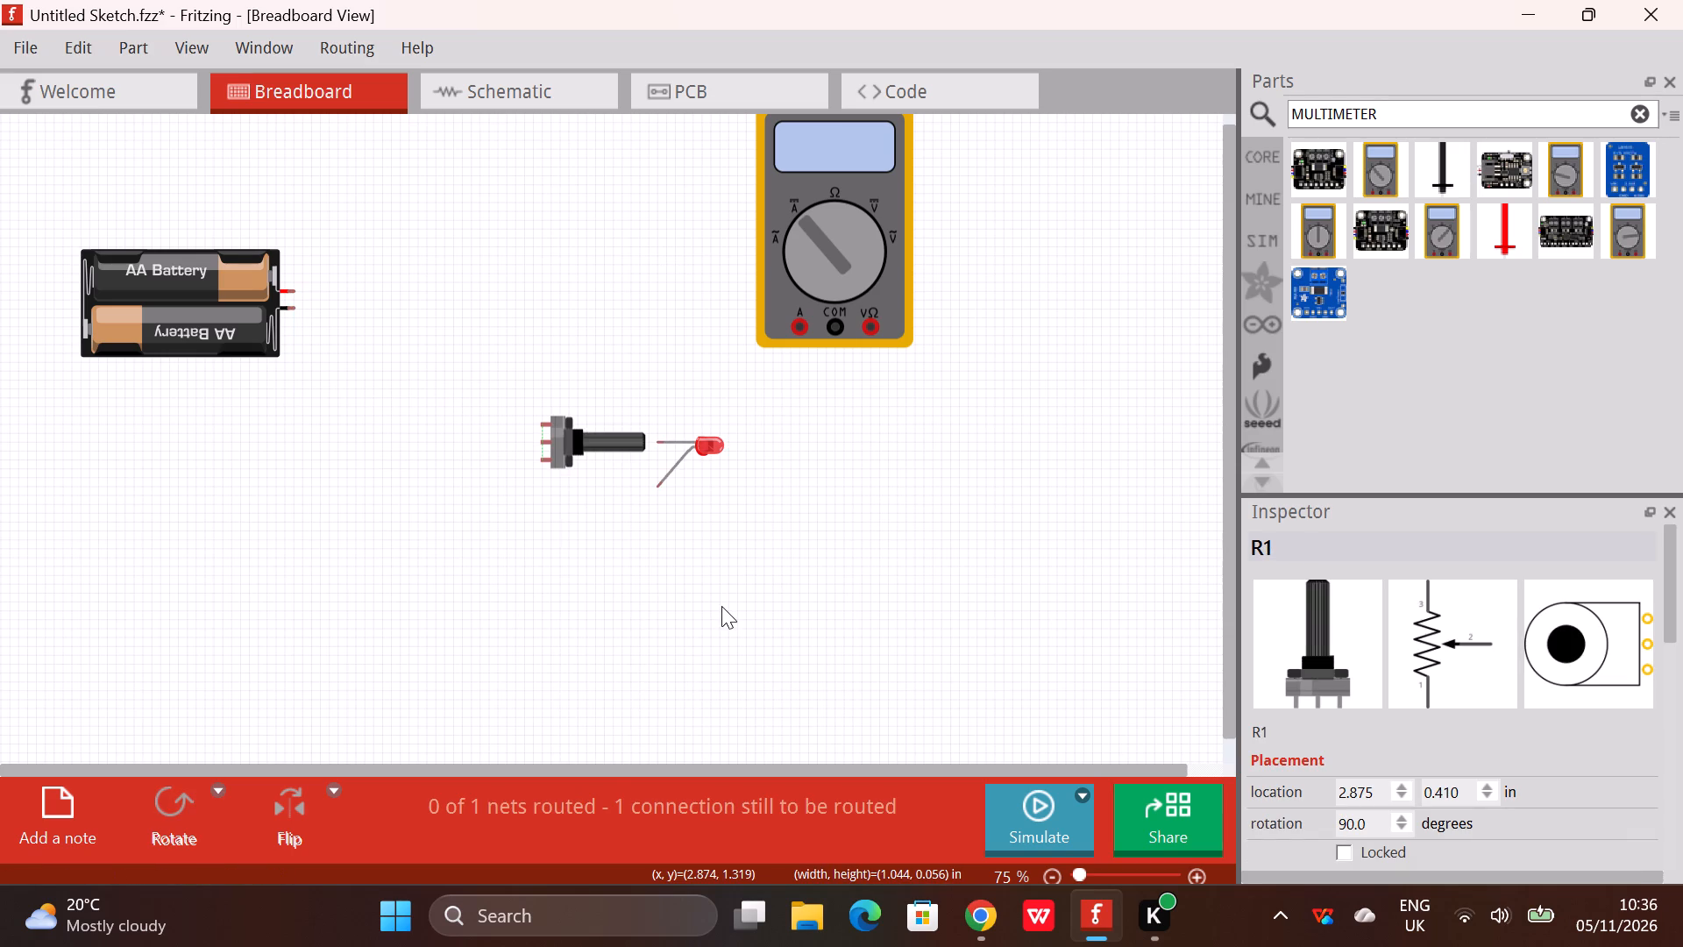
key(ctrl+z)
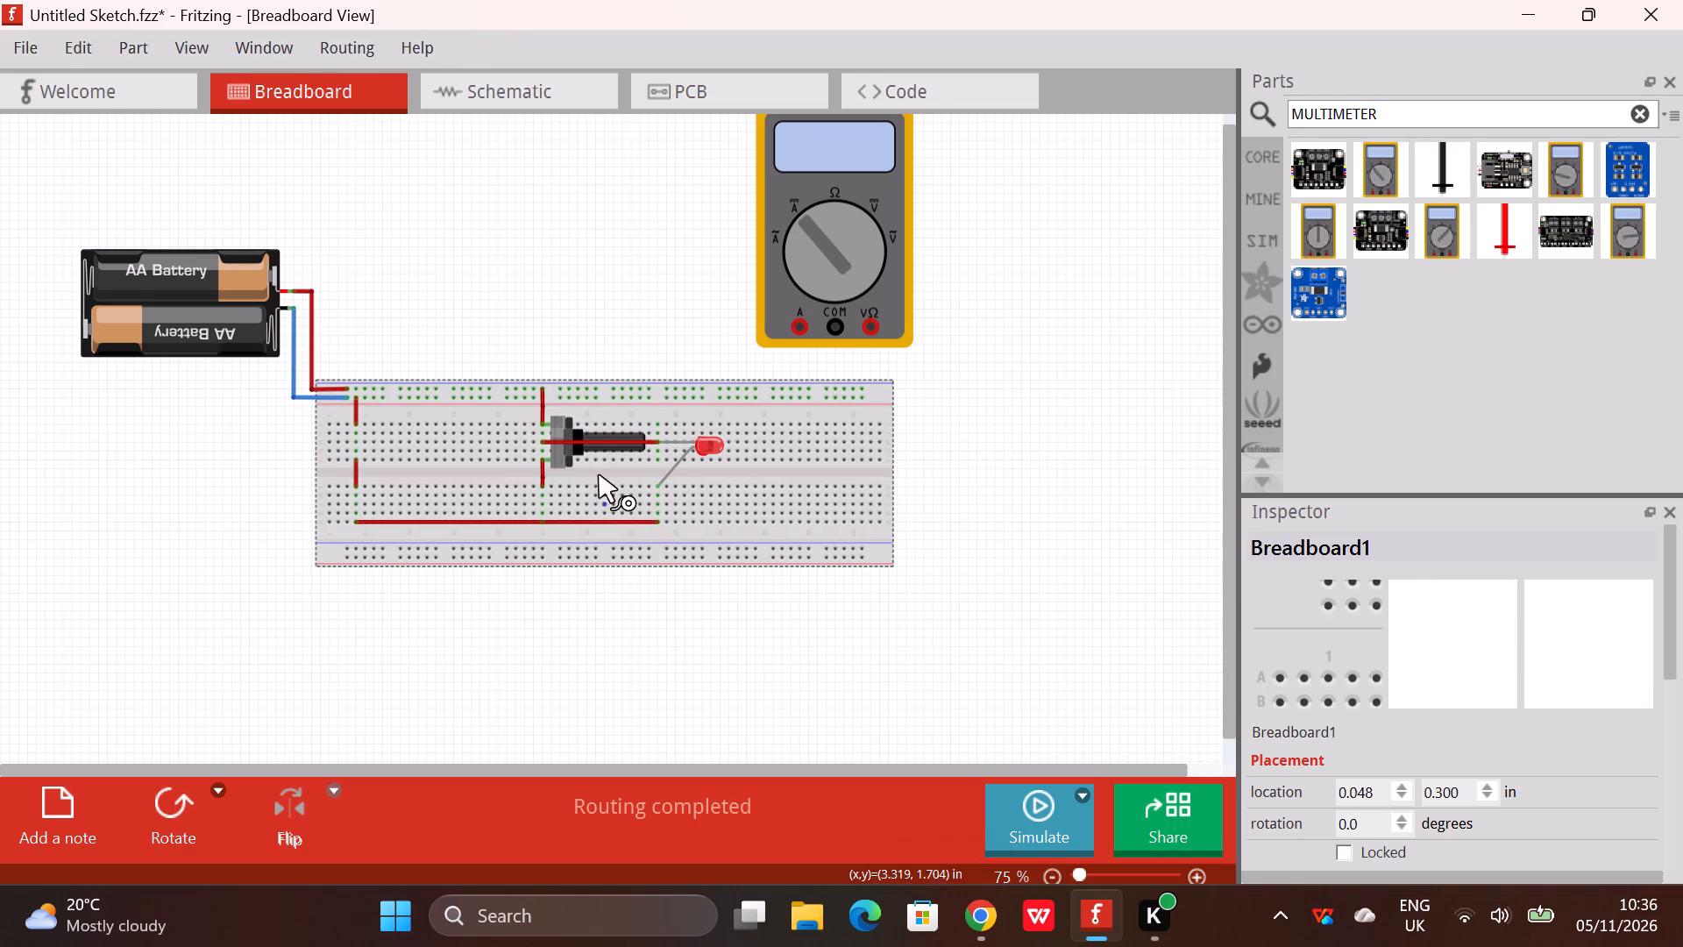
Look through potentiometer R1's properties and delete the potentiometer from the breadboard.
click(598, 453)
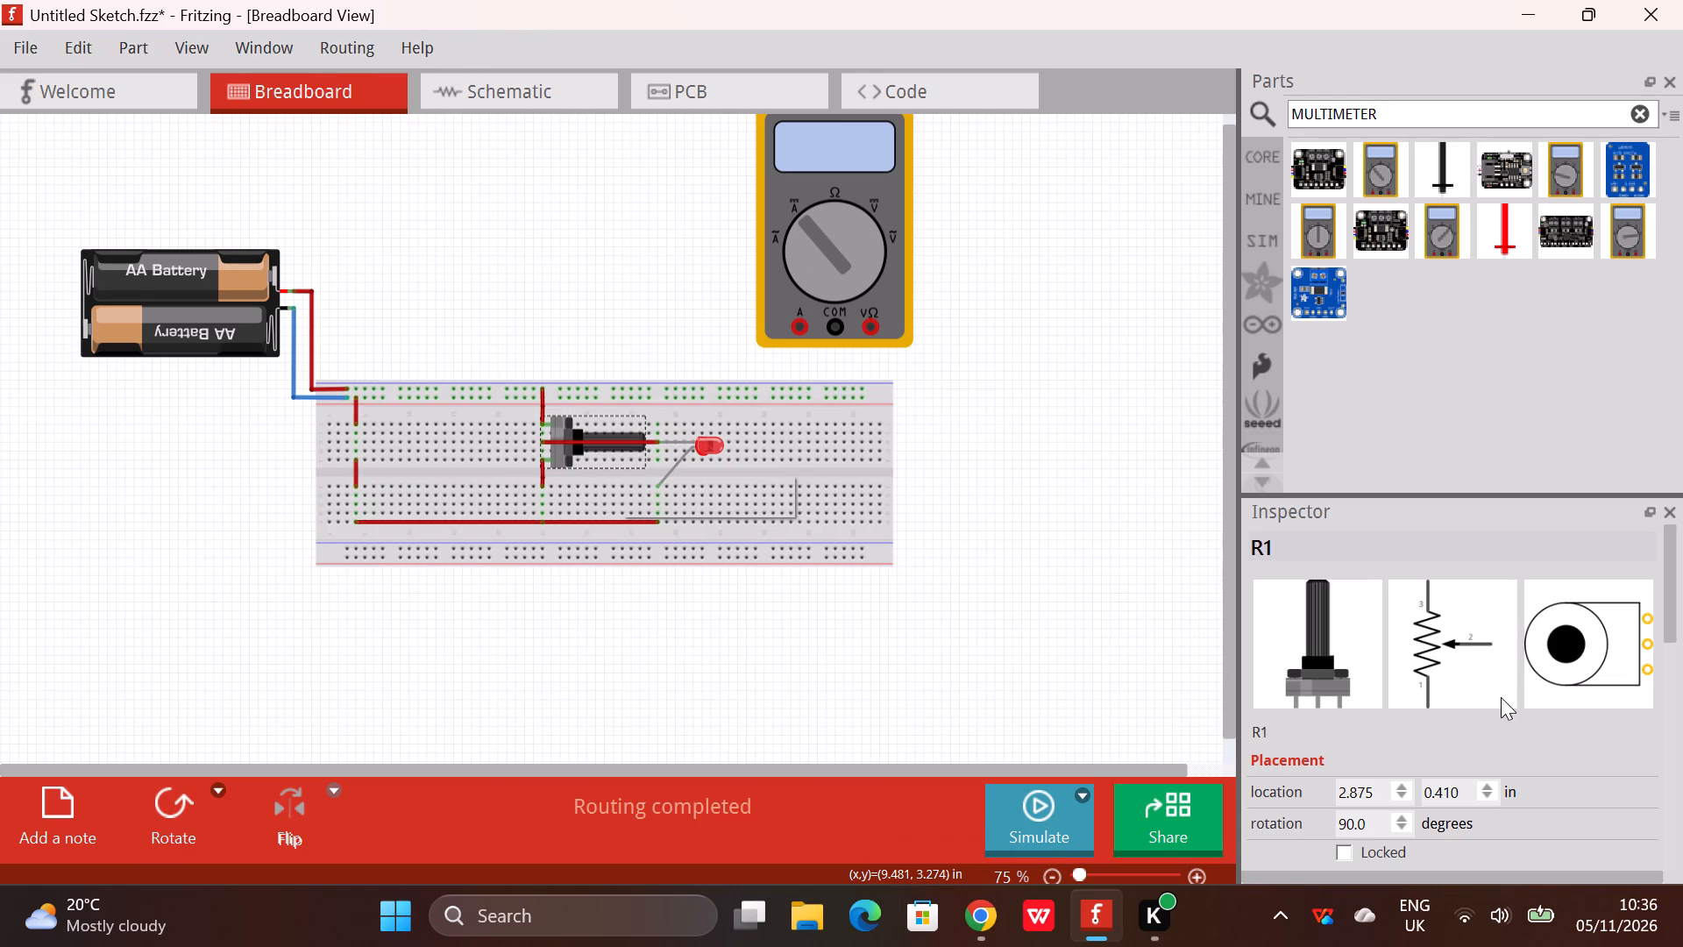
scroll(1520, 630, down, 12)
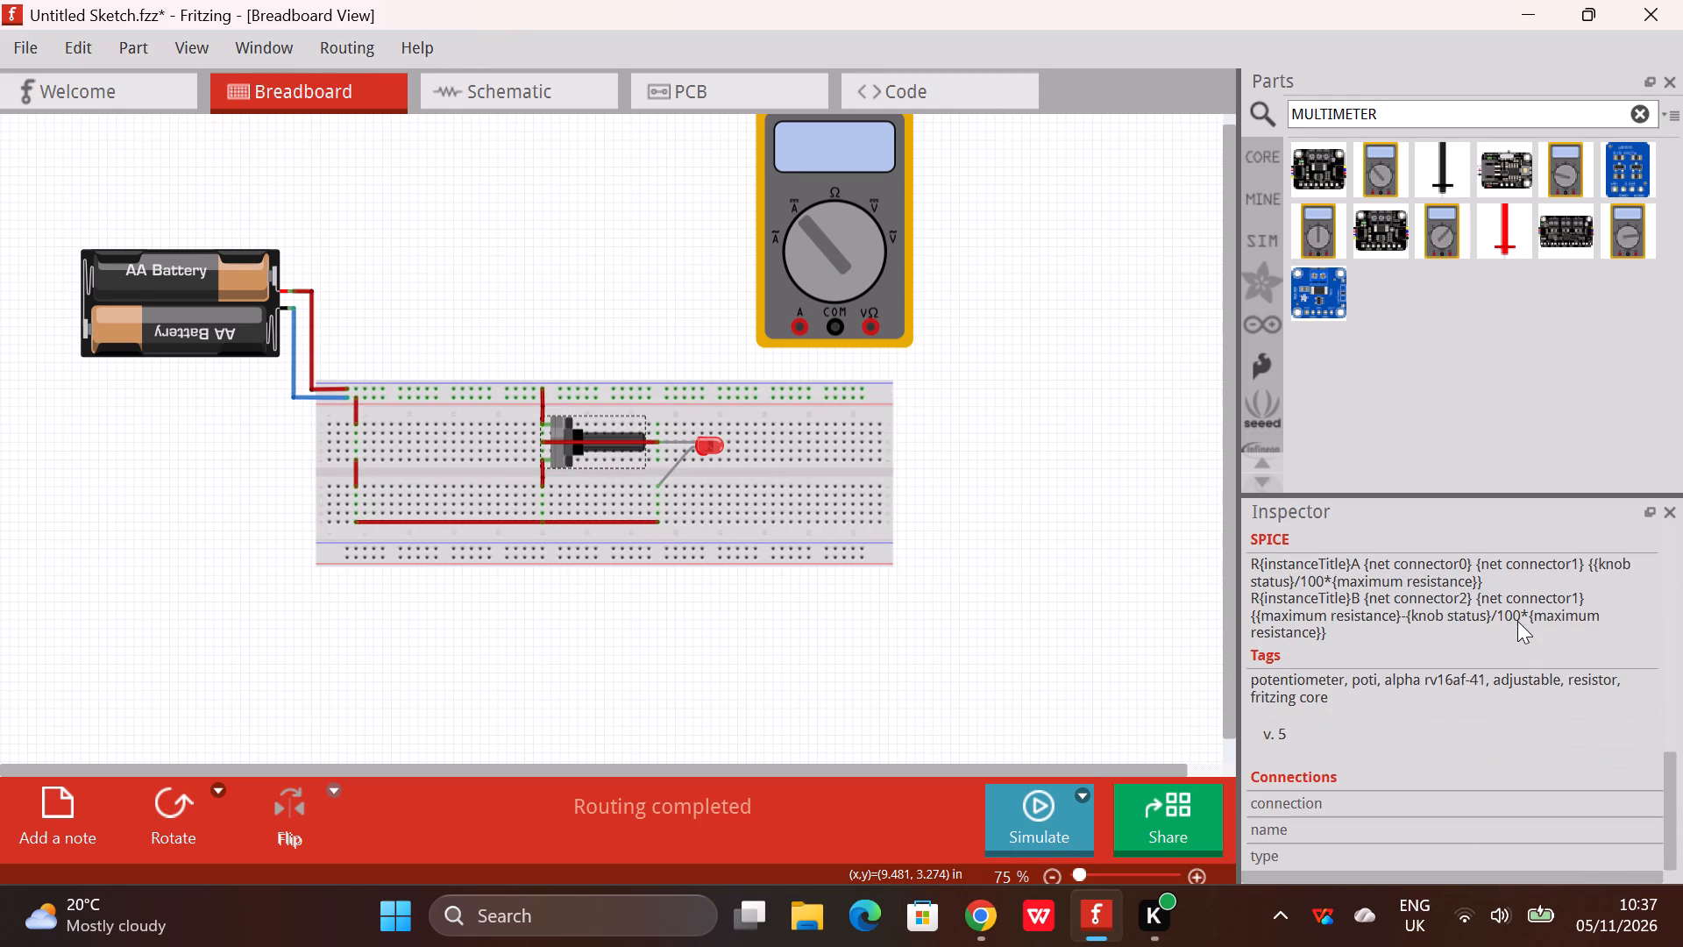
scroll(1517, 621, down, 4)
scroll(1517, 616, up, 13)
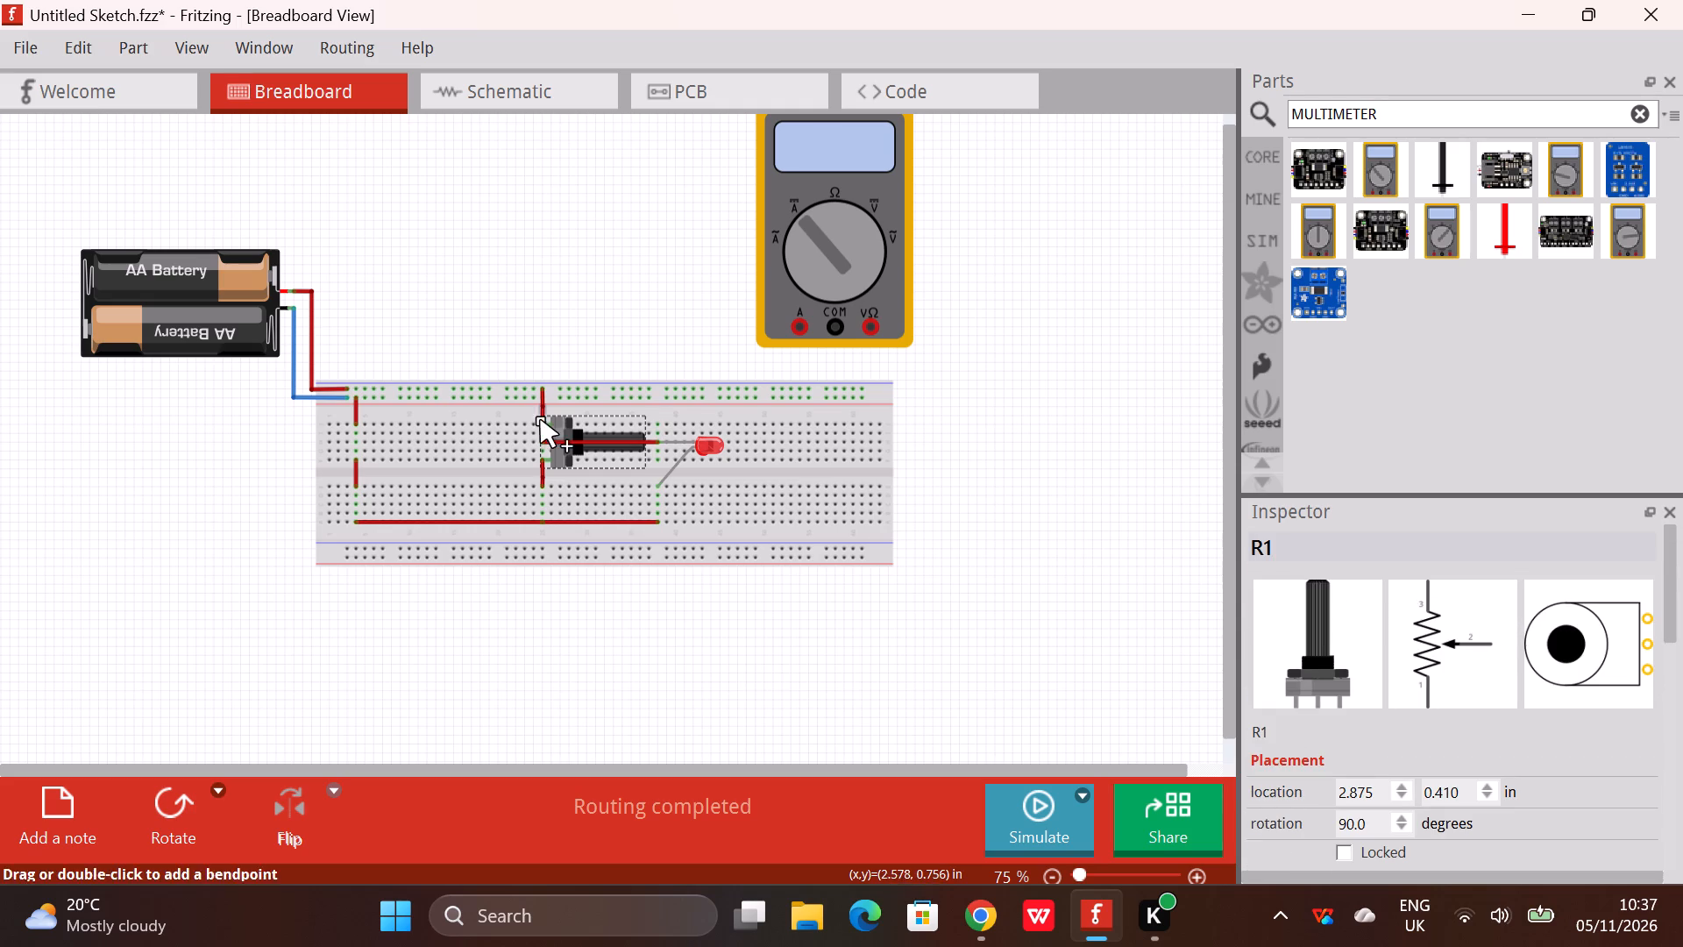
right_click(622, 437)
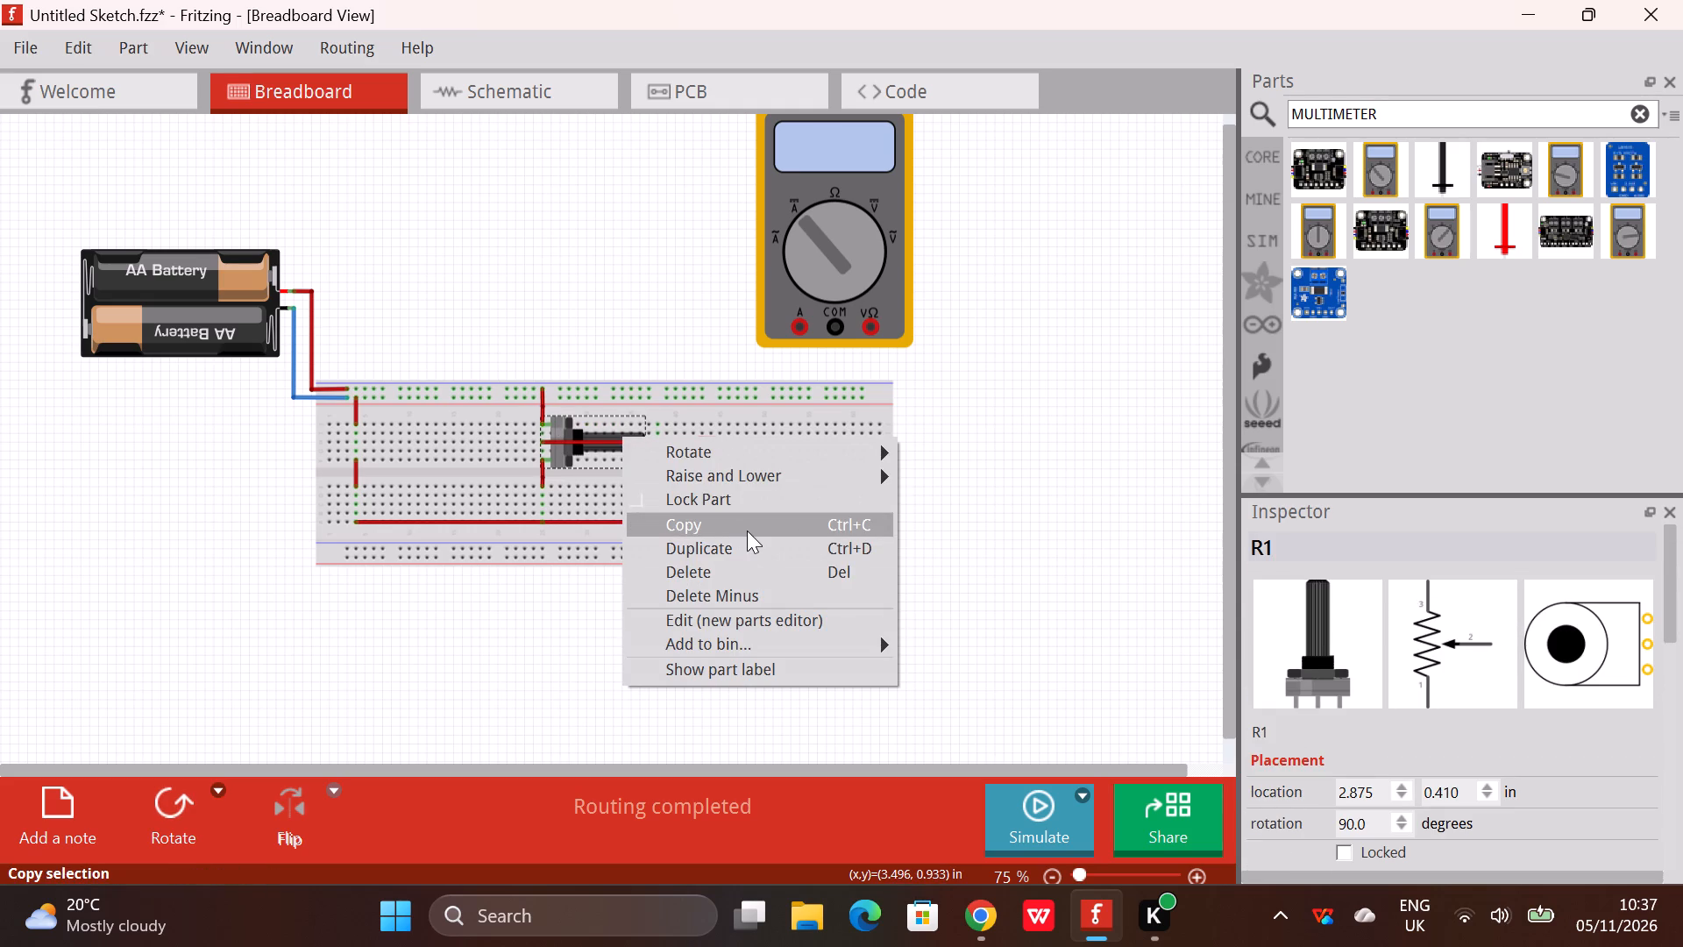
click(763, 566)
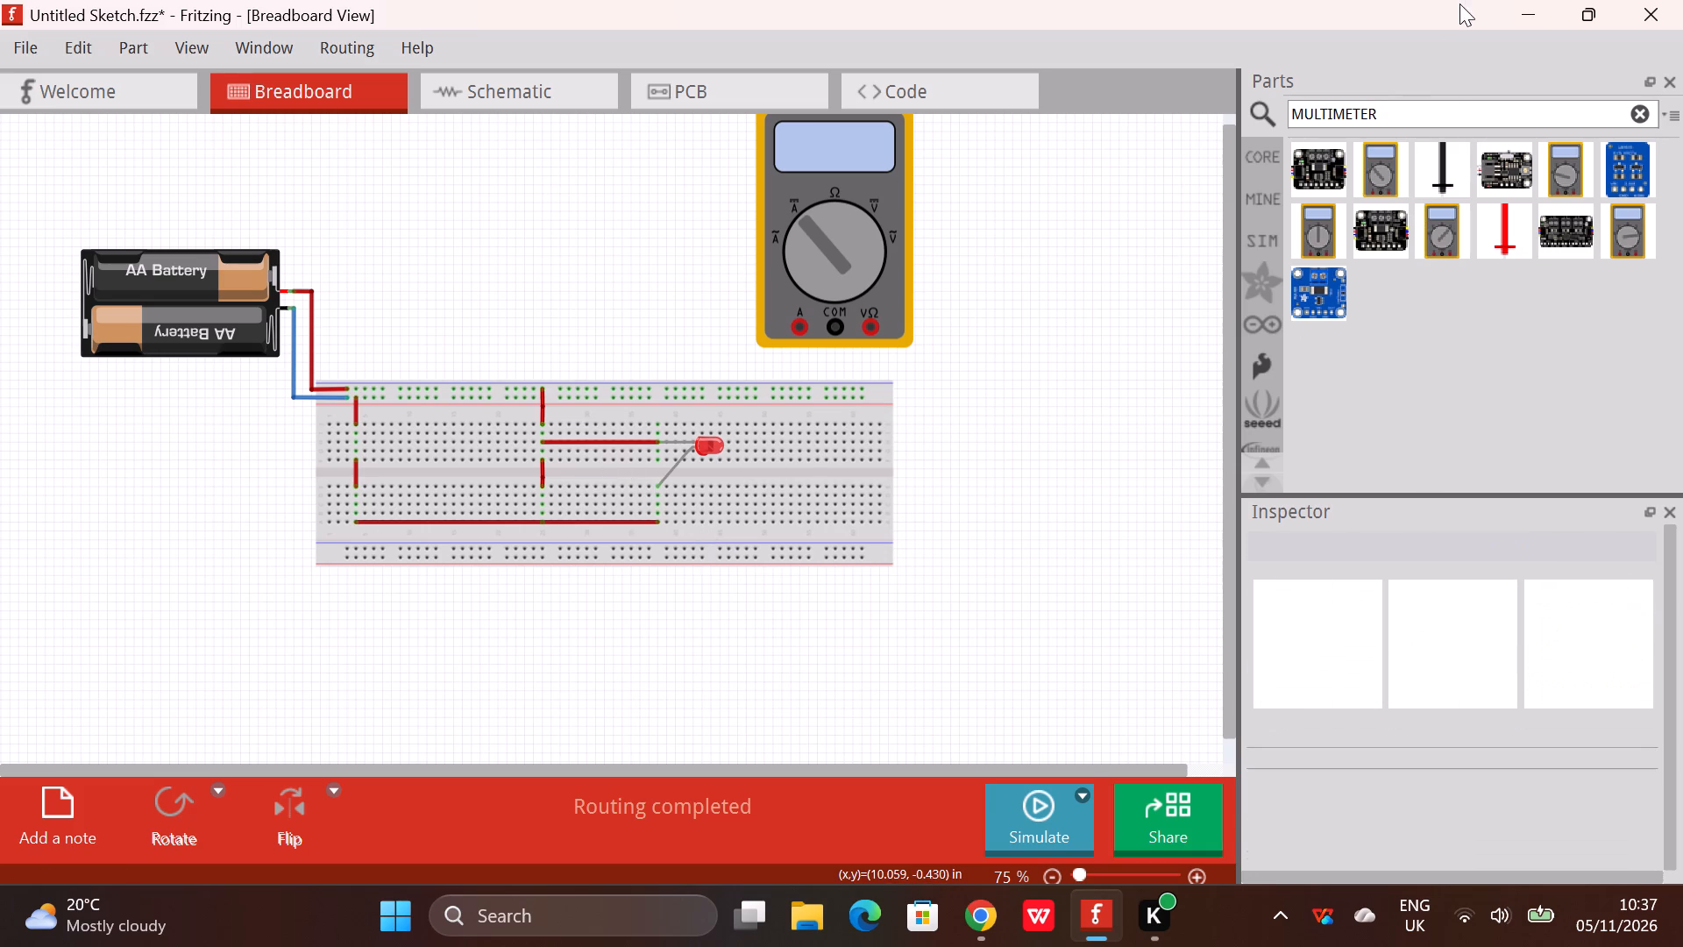
Replace the MULTIMETER query in the parts library search with POTENTIALMETER and run the search.
scroll(1473, 222, up, 3)
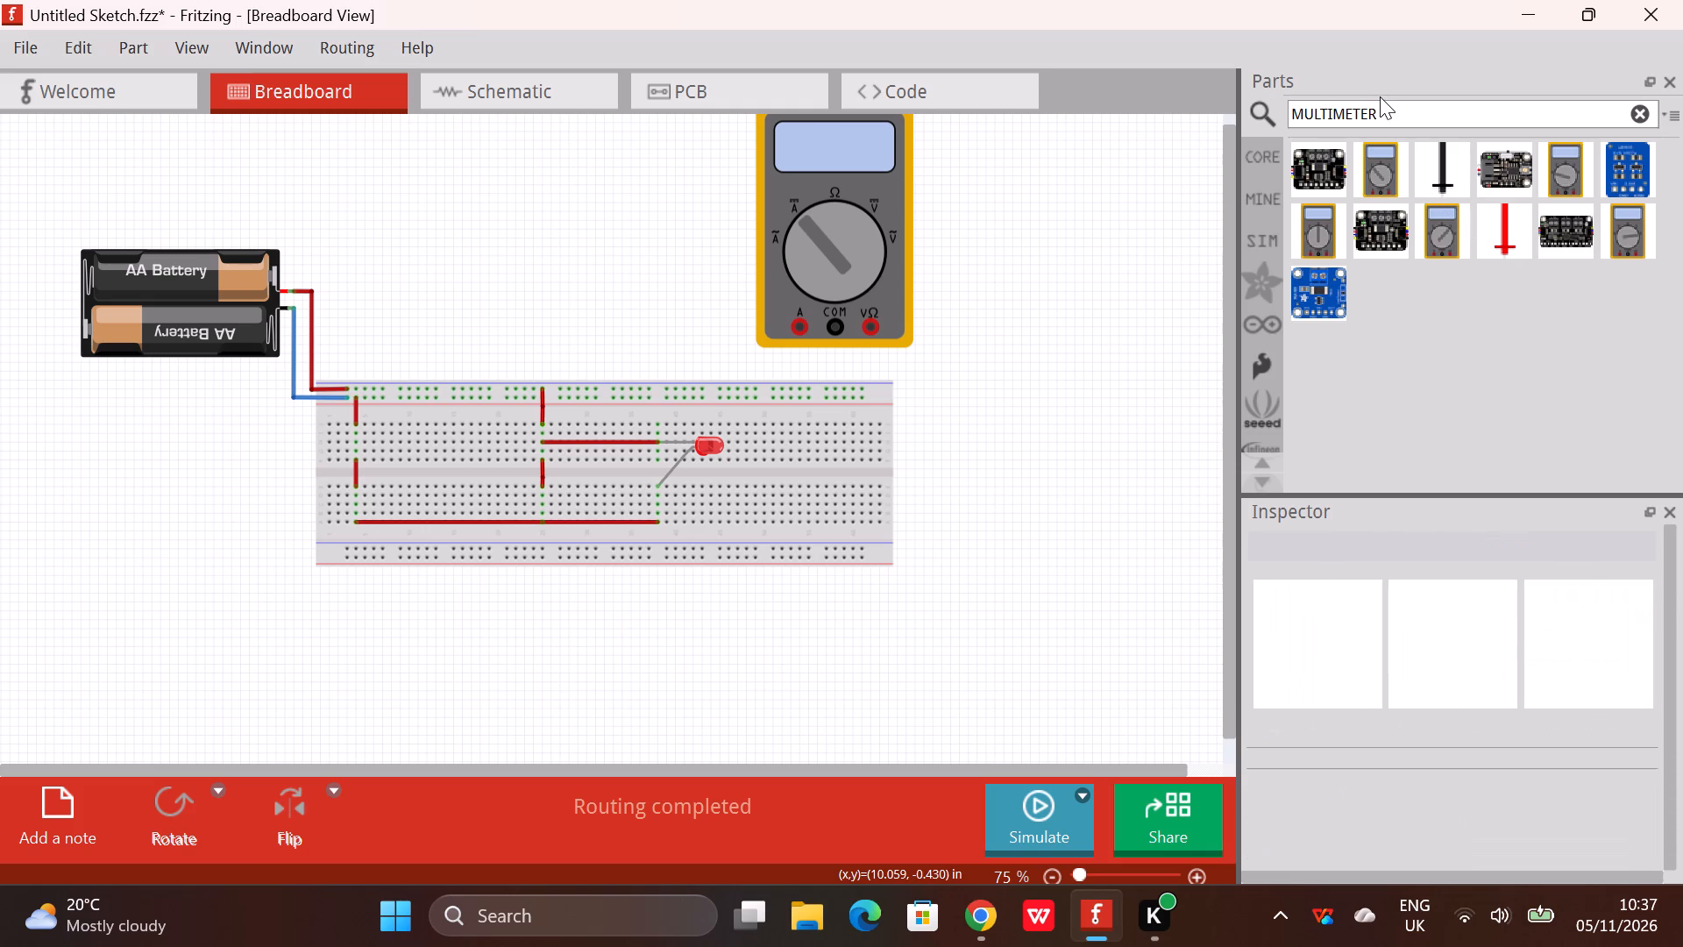
click(1380, 96)
drag(1383, 110, 1253, 116)
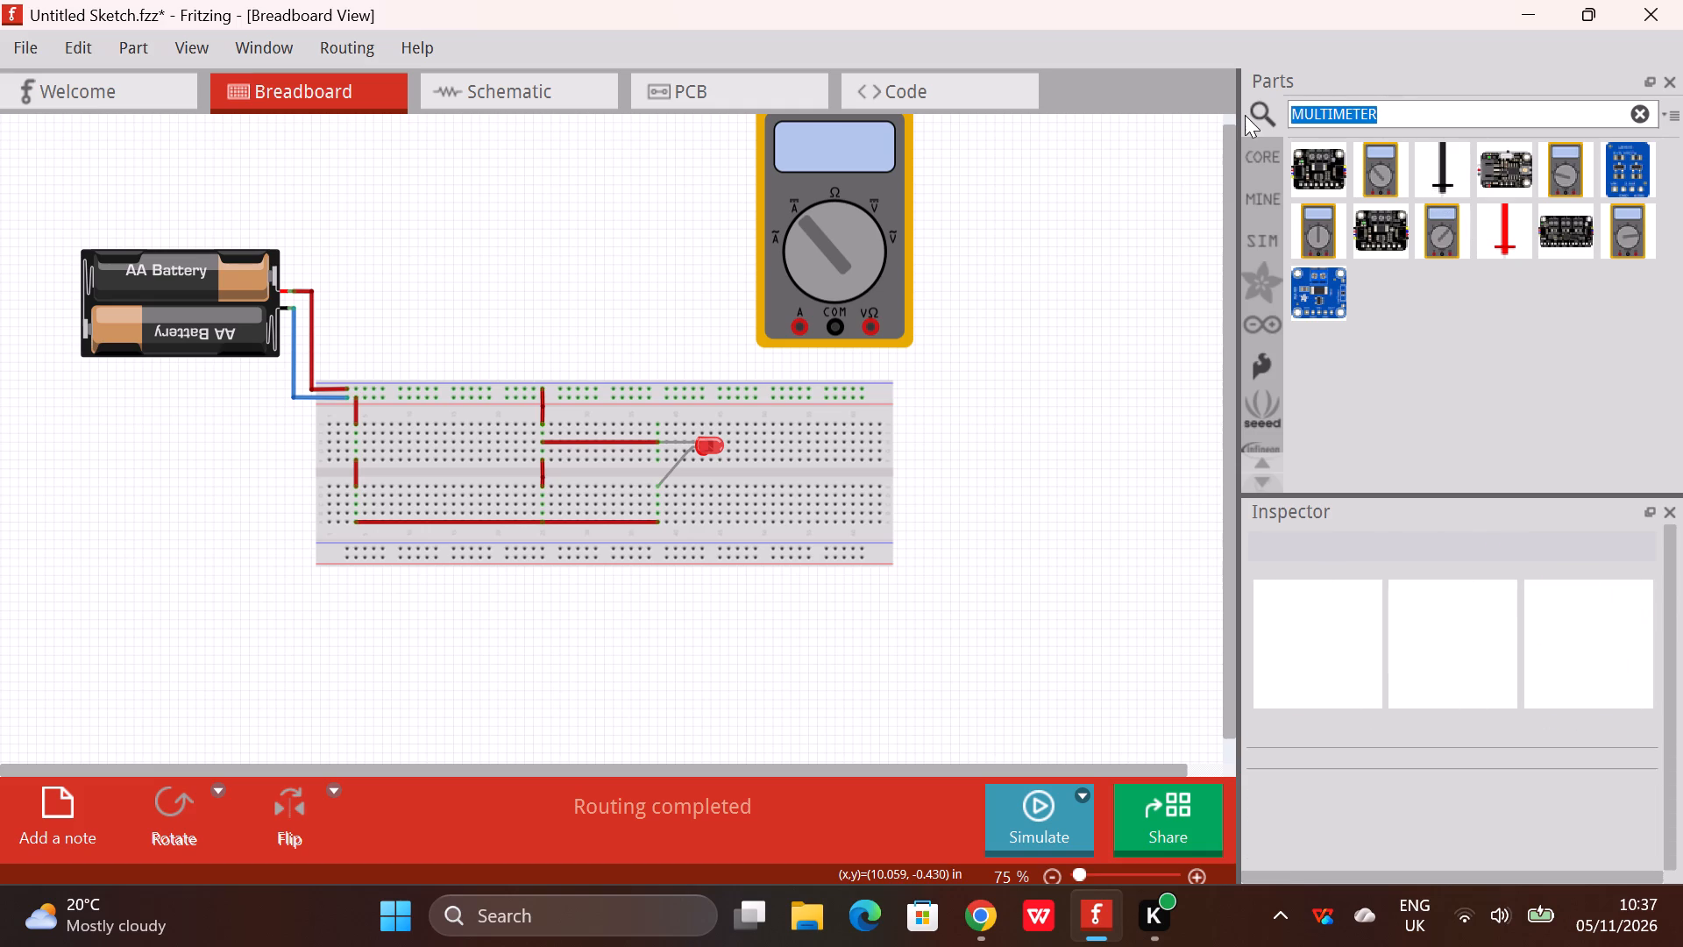
key(BackSpace)
text(POTENTIALMA)
key(BackSpace)
text(ETER)
key(Return)
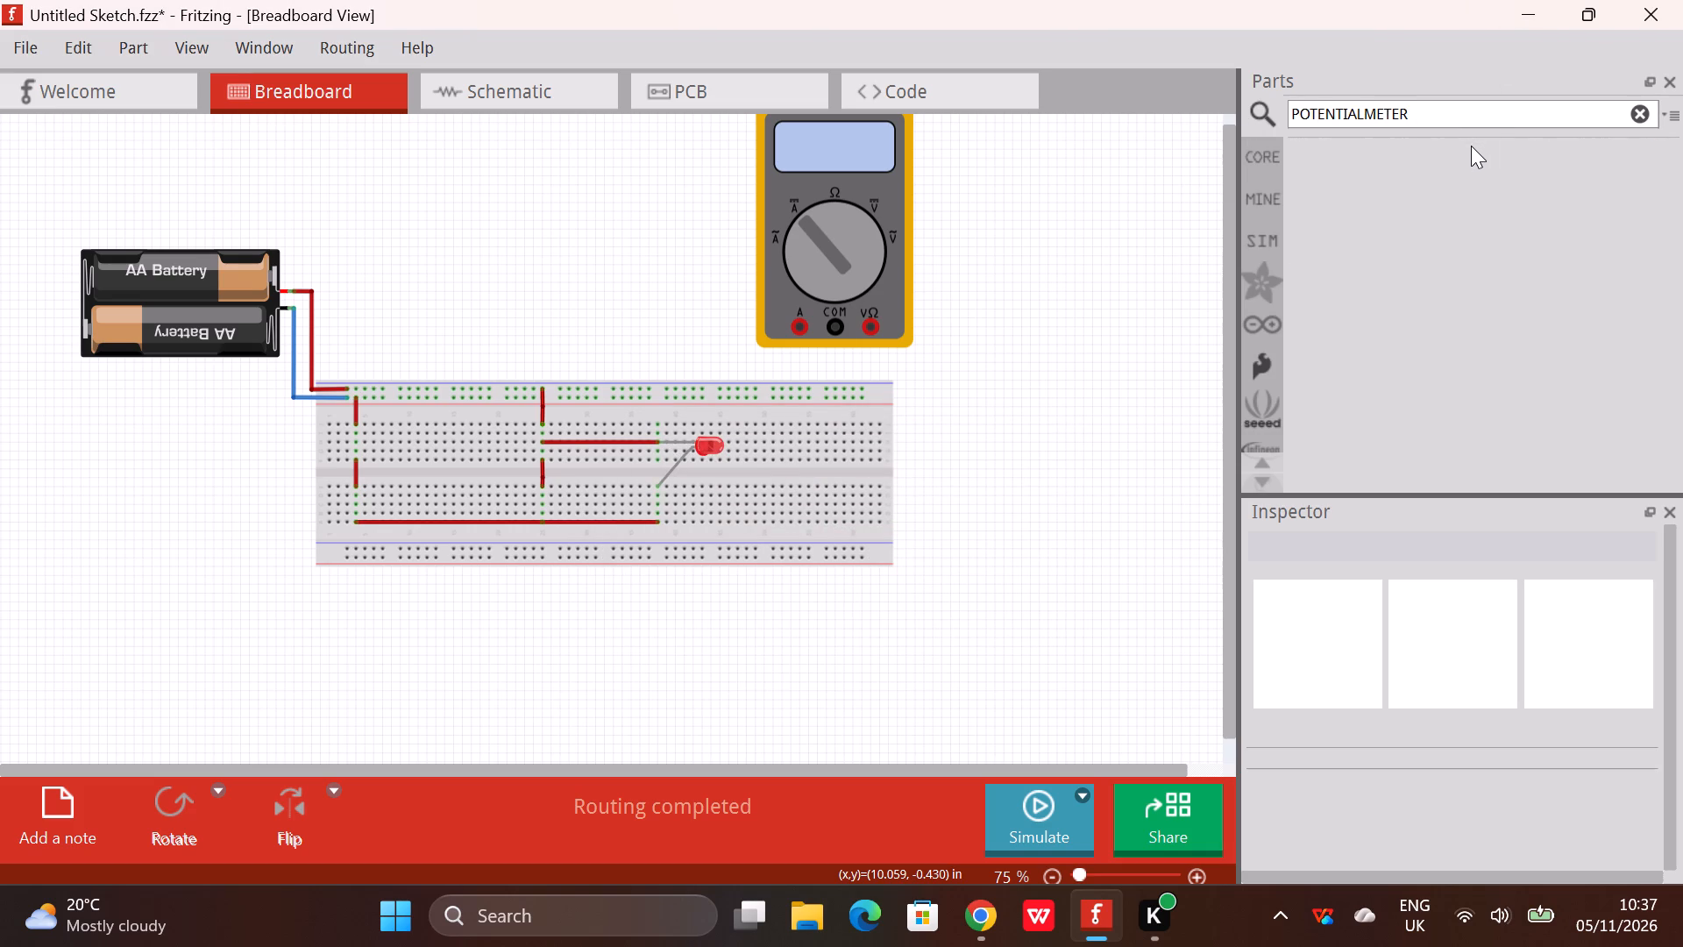
Browse the Core Parts library, from the Breadboard View and measuring tools sections back to the Power section, for a potentiometer.
click(1257, 168)
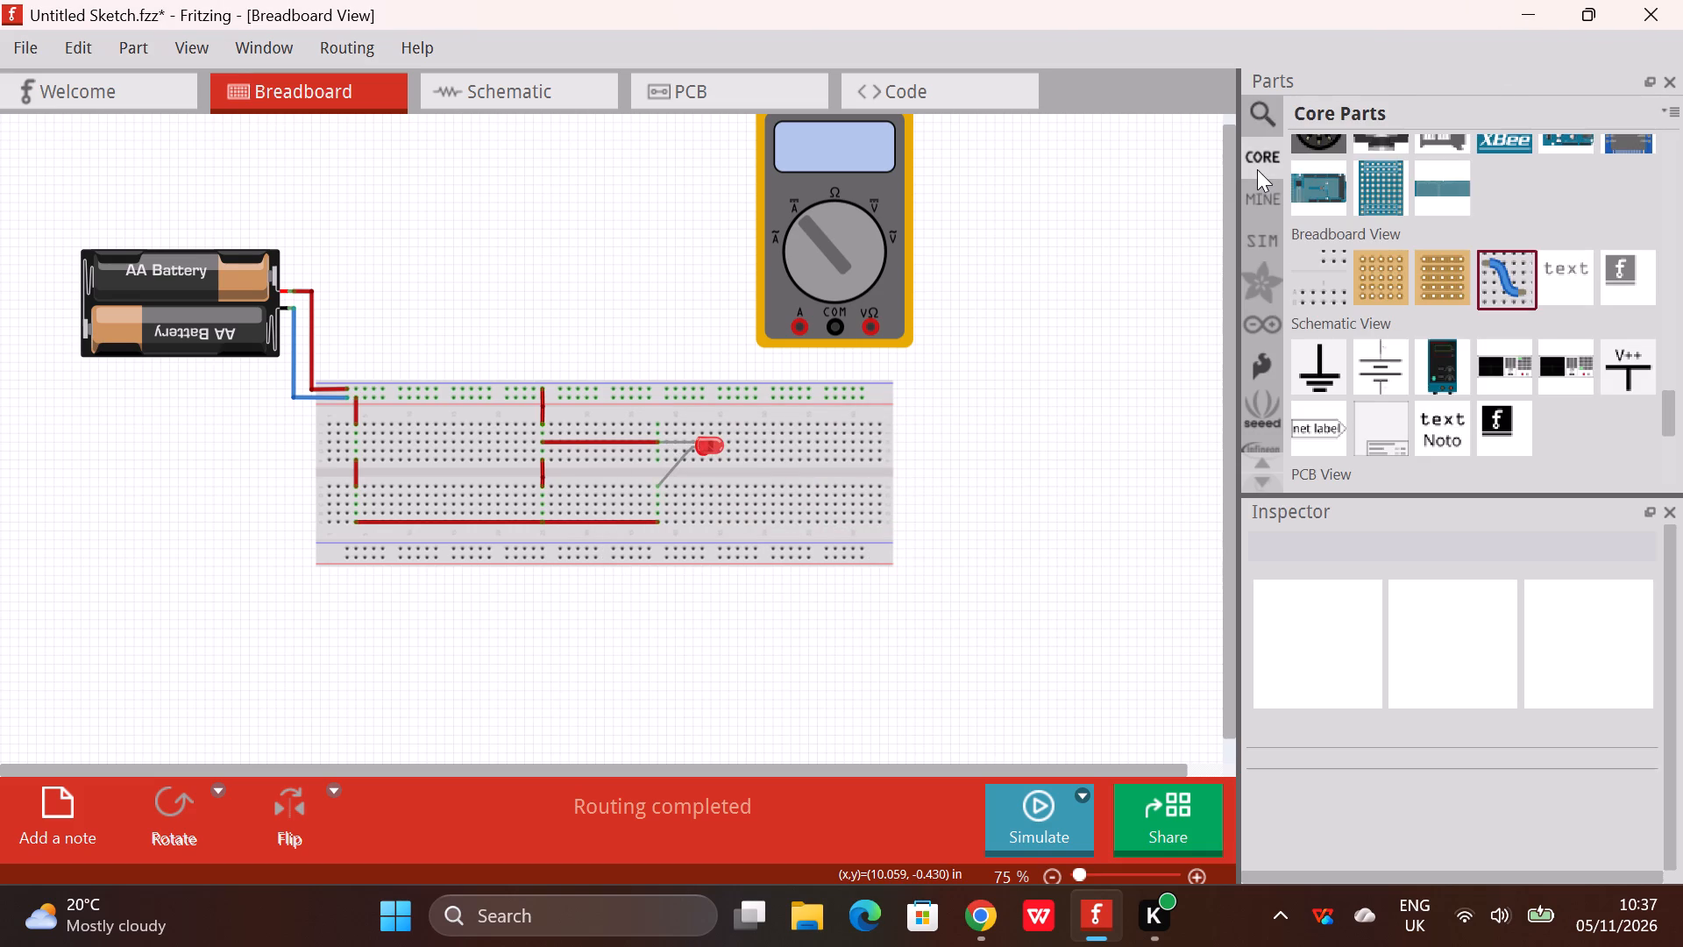
scroll(1658, 495, down, 4)
scroll(1514, 382, down, 4)
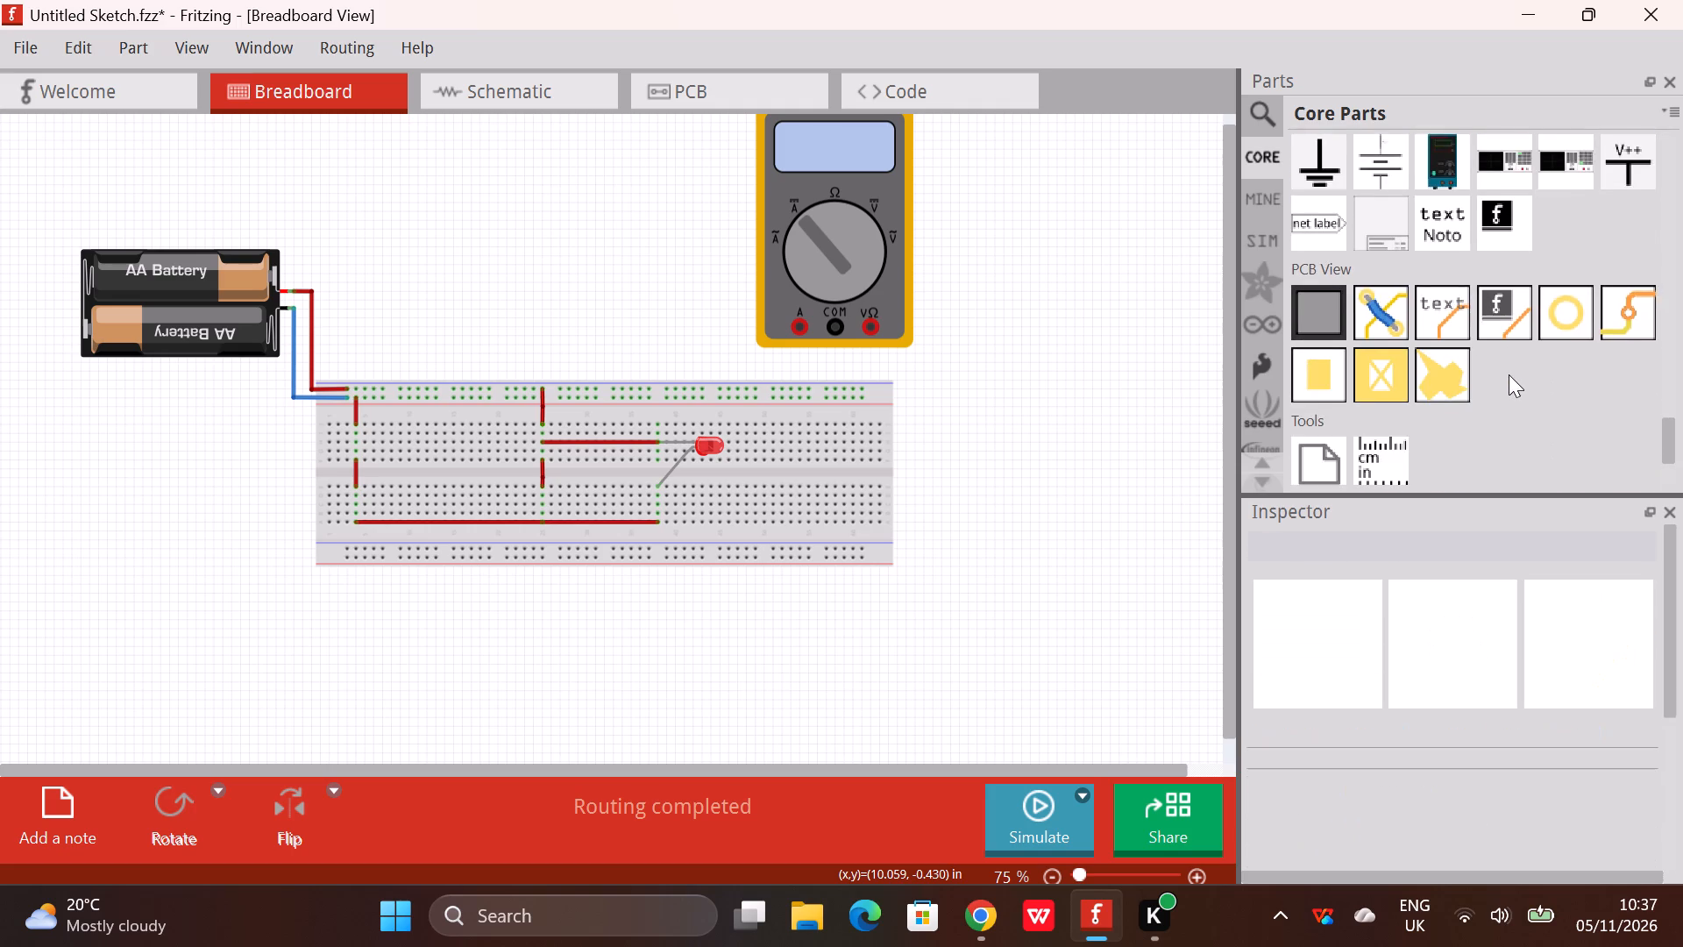
scroll(1508, 374, down, 7)
scroll(1508, 374, up, 1)
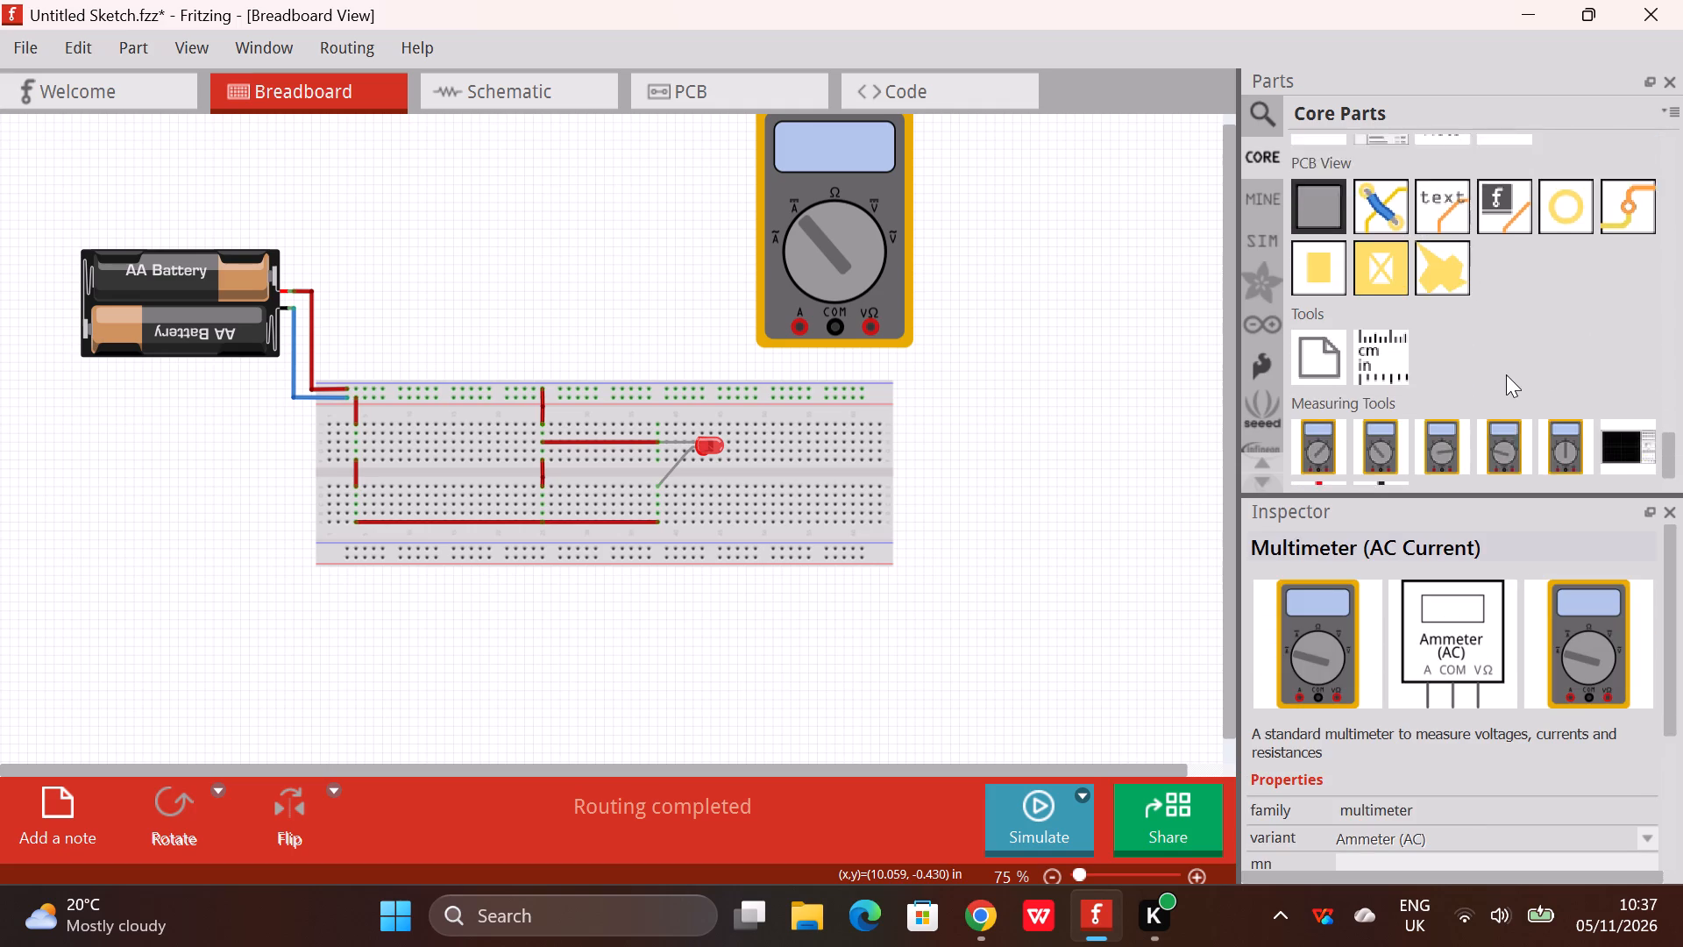
scroll(1506, 374, up, 4)
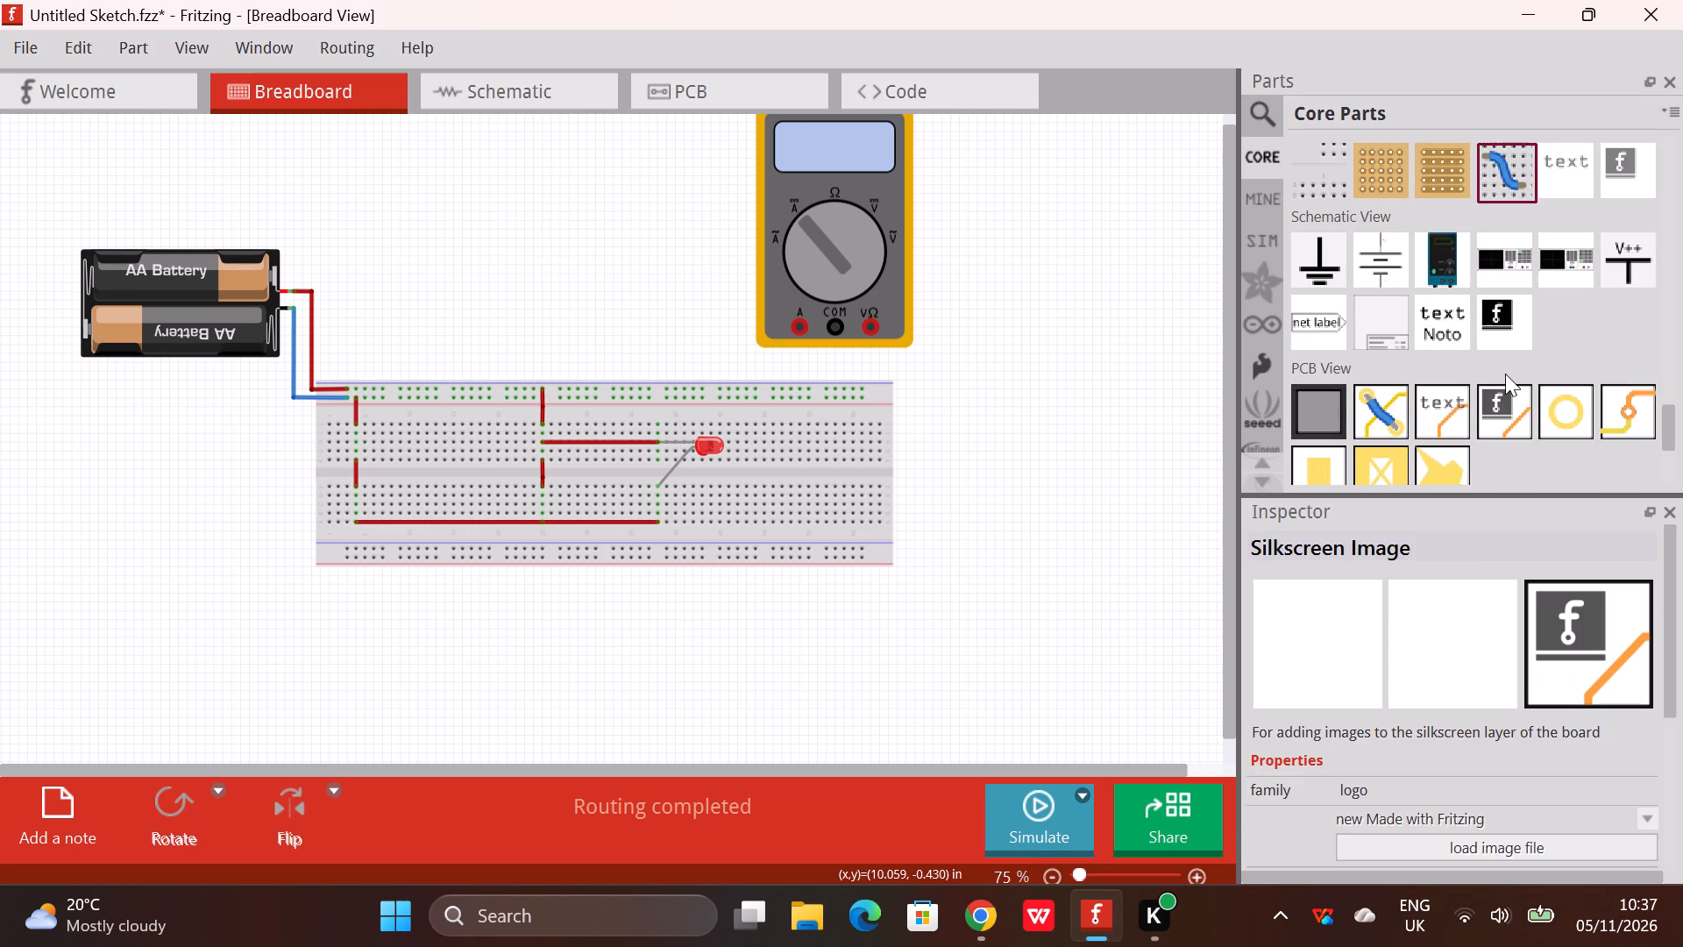
scroll(1505, 374, up, 1)
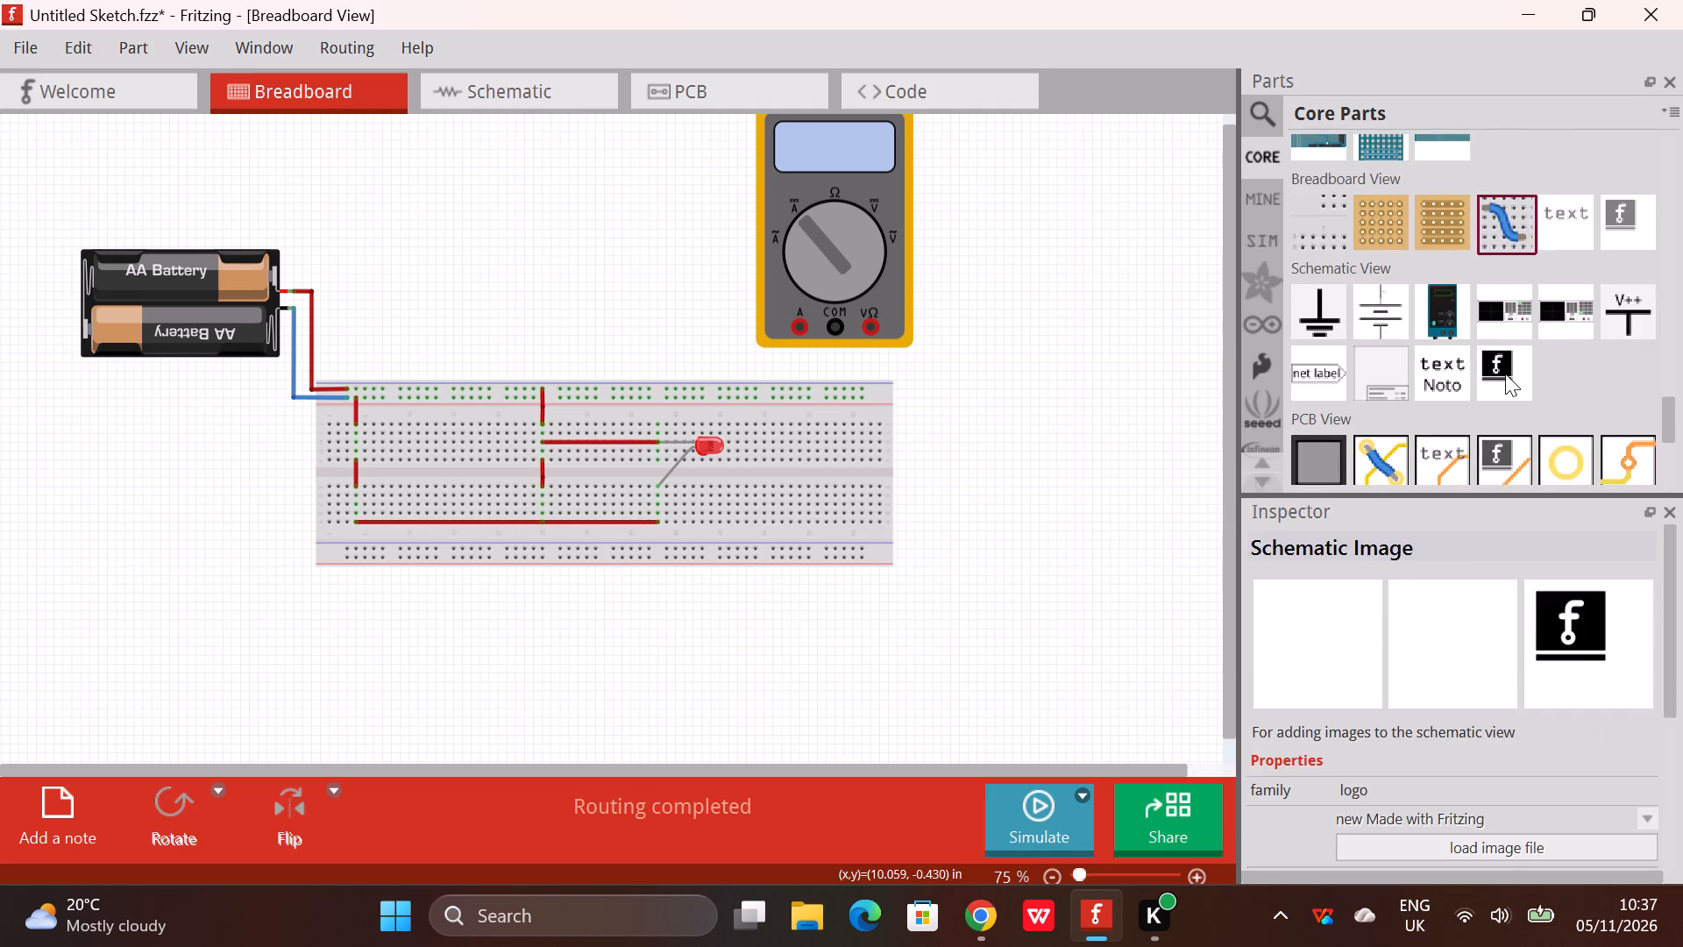
scroll(1505, 374, up, 6)
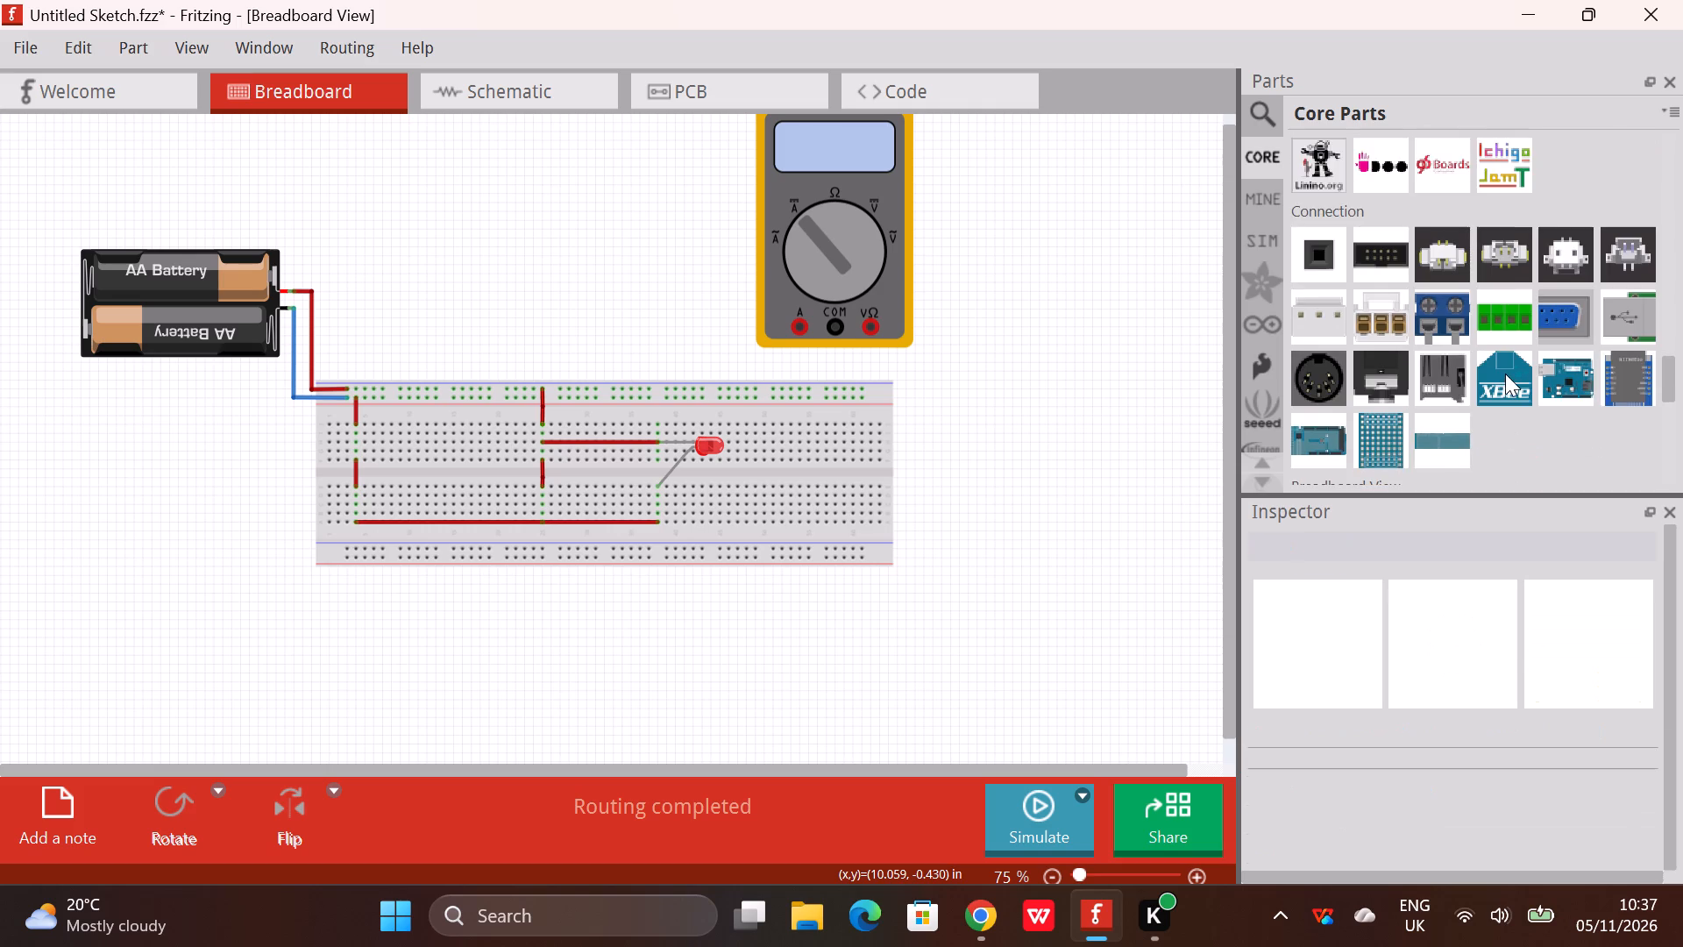
scroll(1505, 374, up, 7)
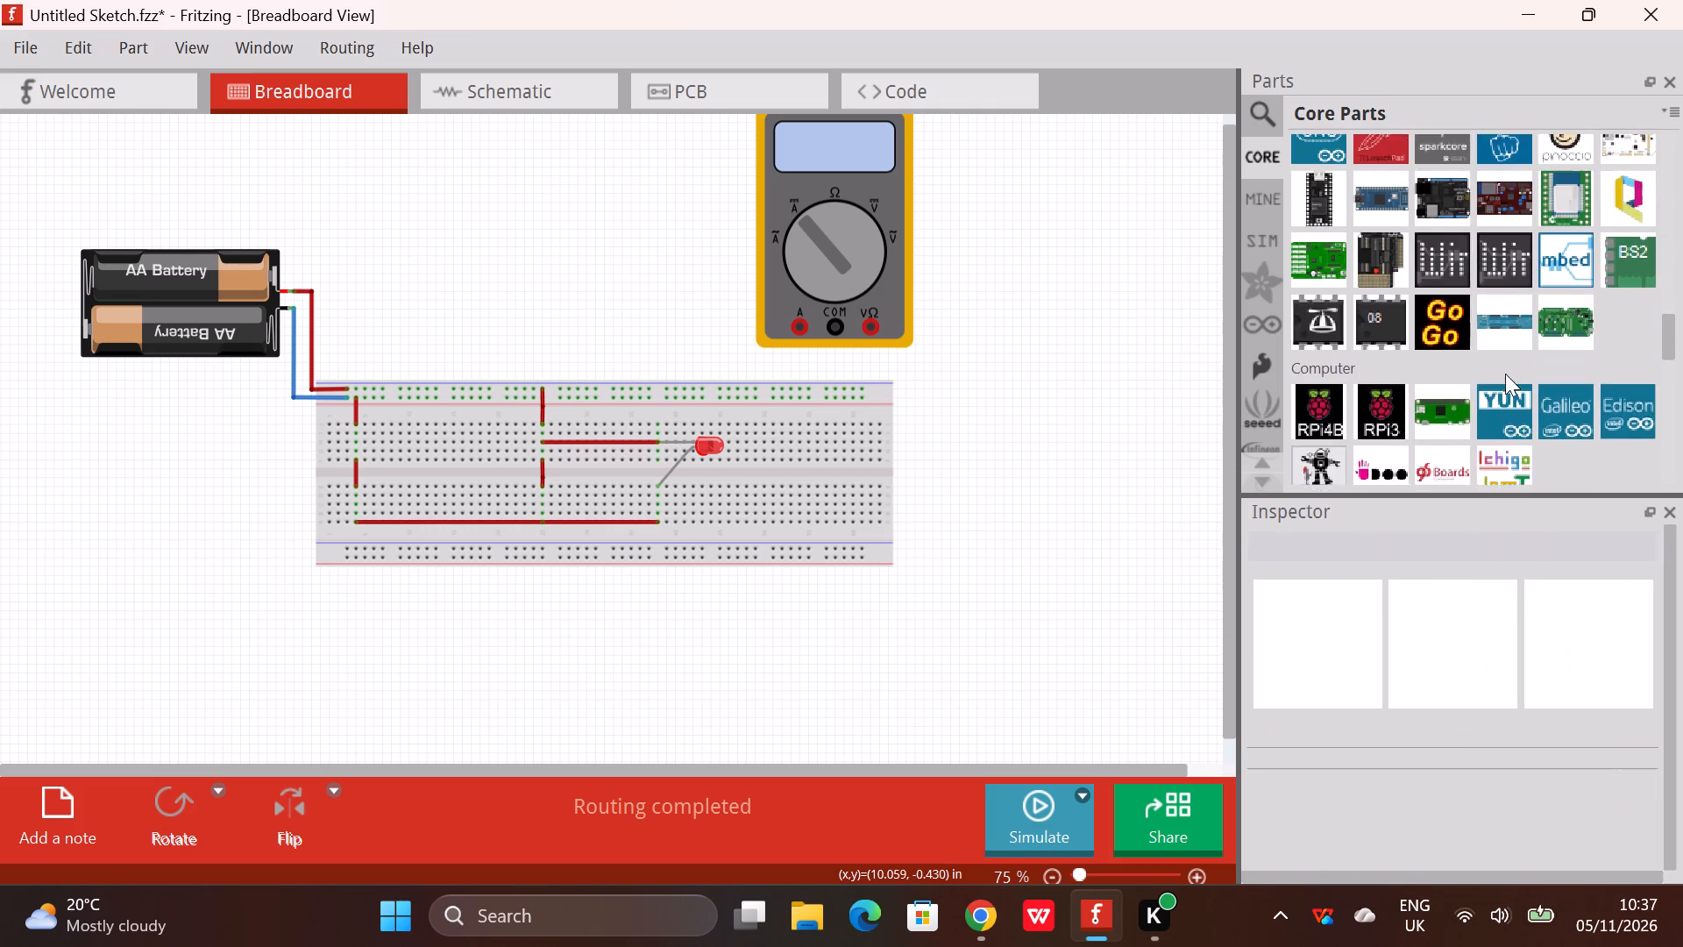
scroll(1505, 374, up, 6)
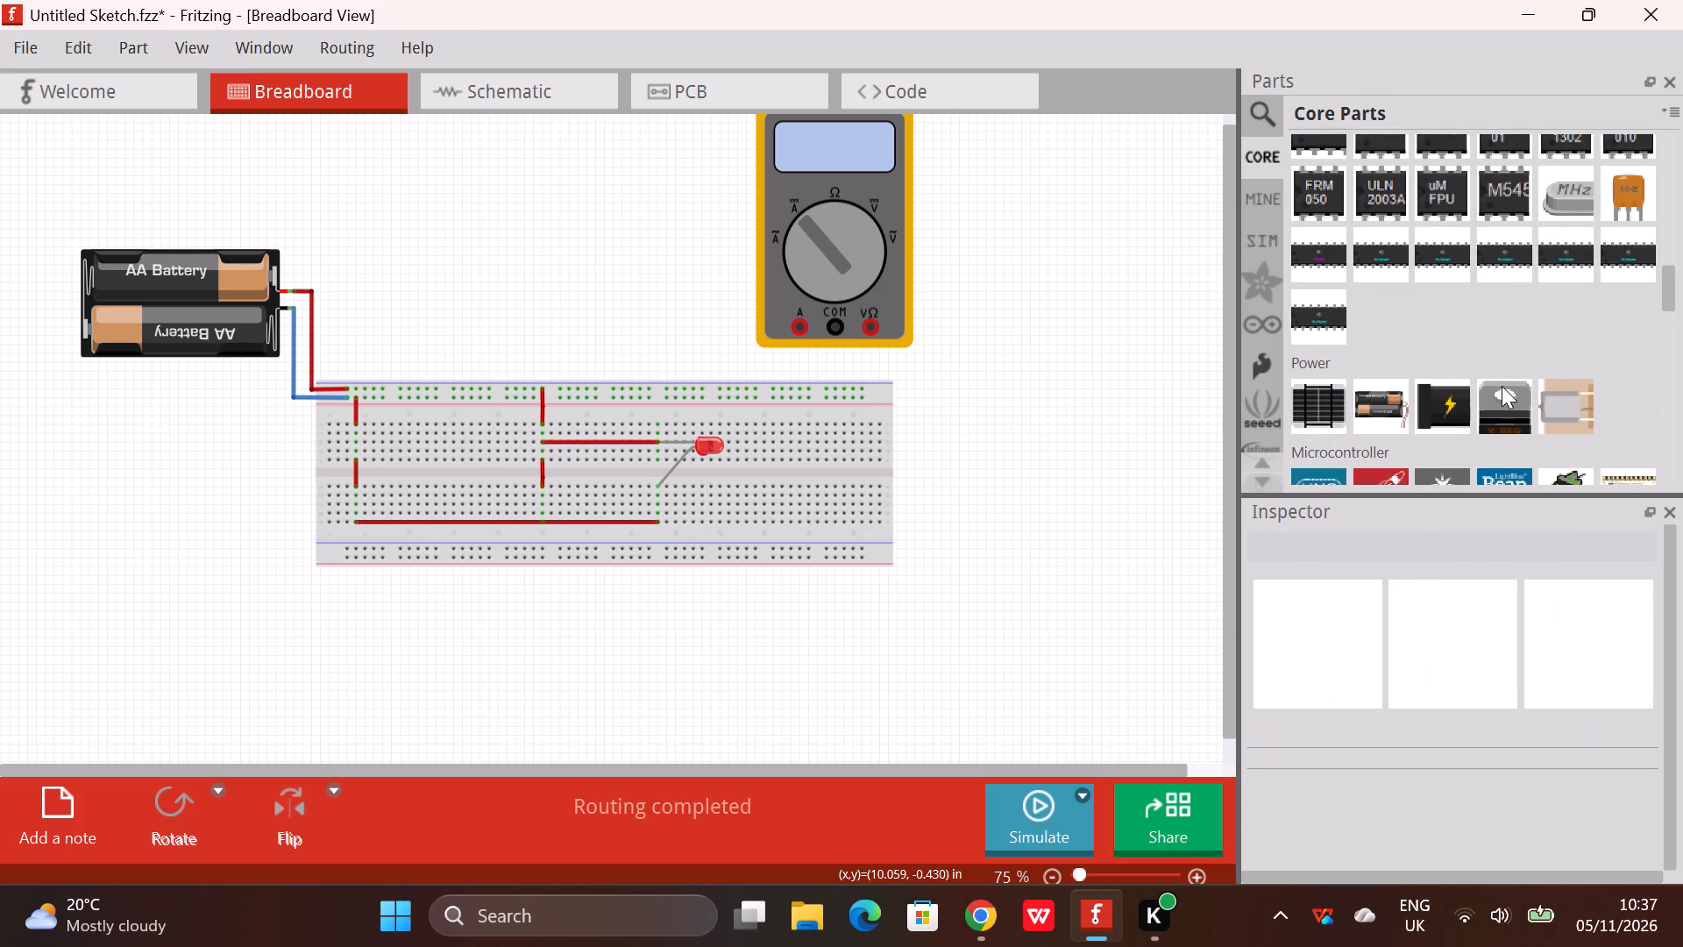